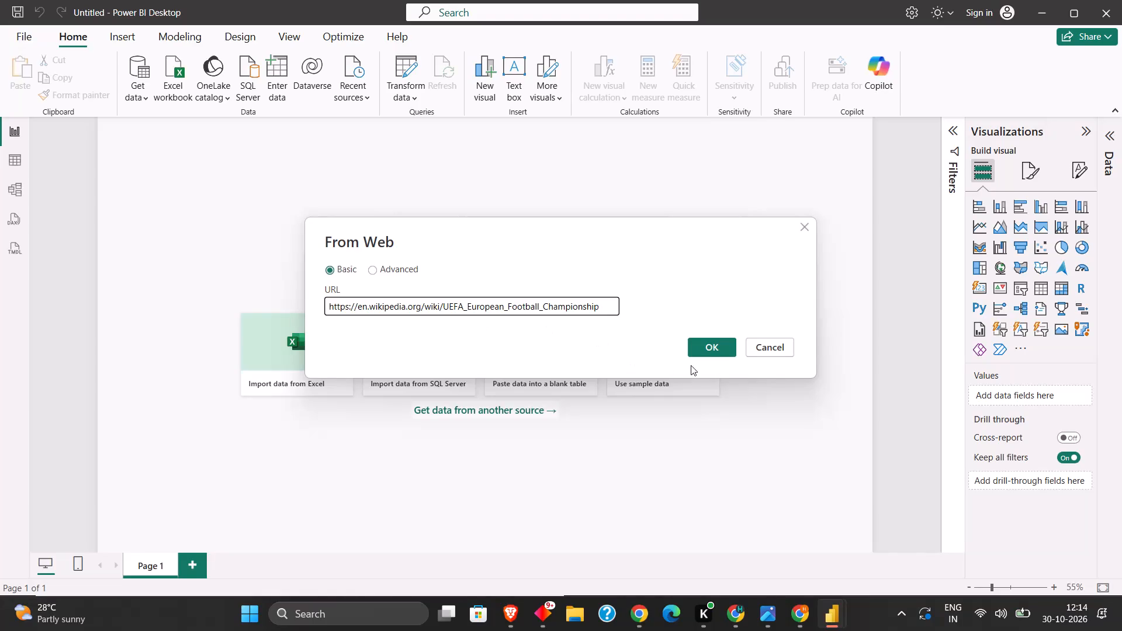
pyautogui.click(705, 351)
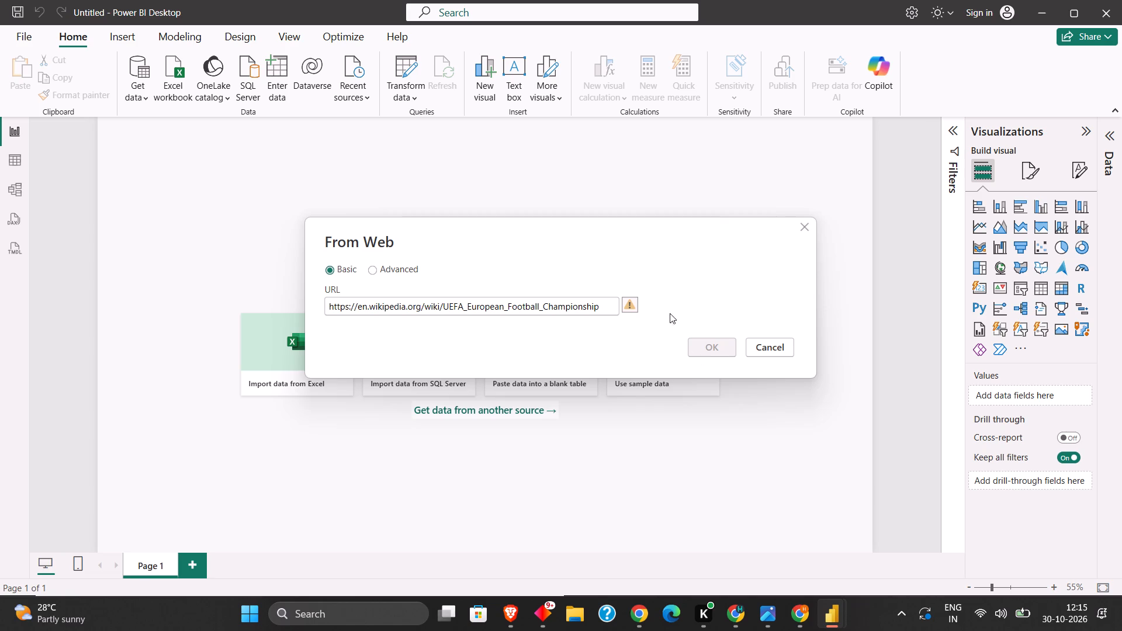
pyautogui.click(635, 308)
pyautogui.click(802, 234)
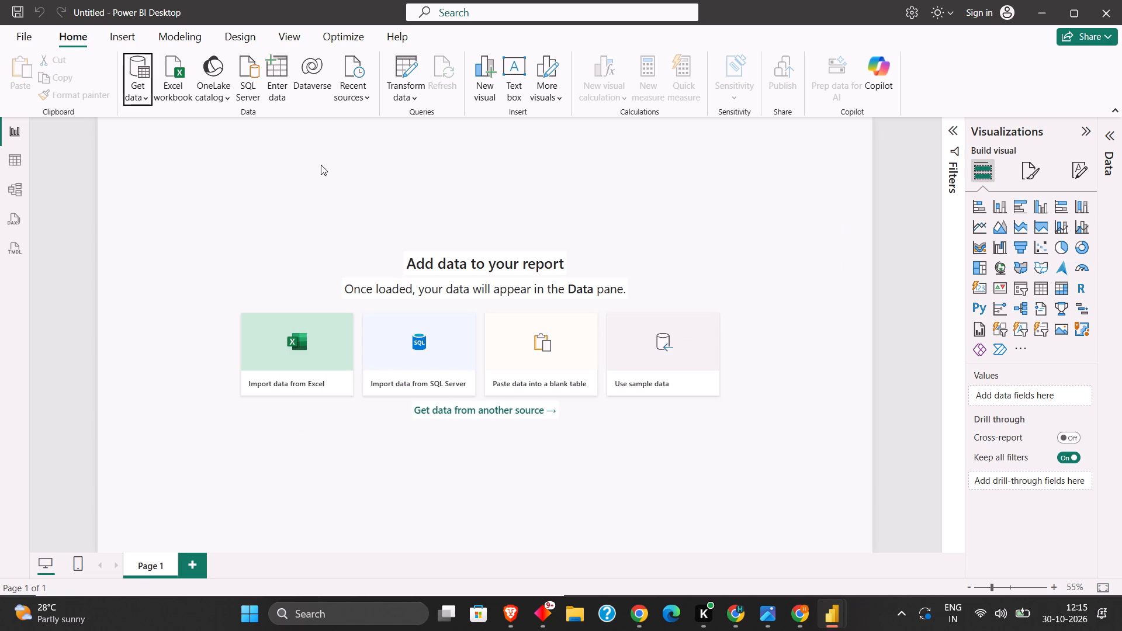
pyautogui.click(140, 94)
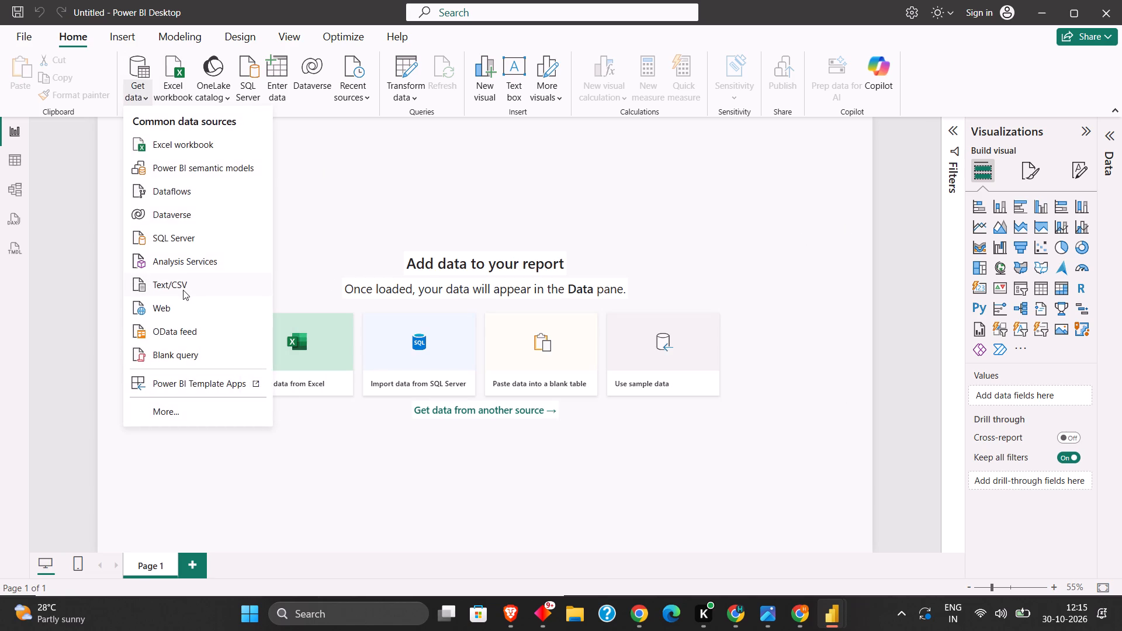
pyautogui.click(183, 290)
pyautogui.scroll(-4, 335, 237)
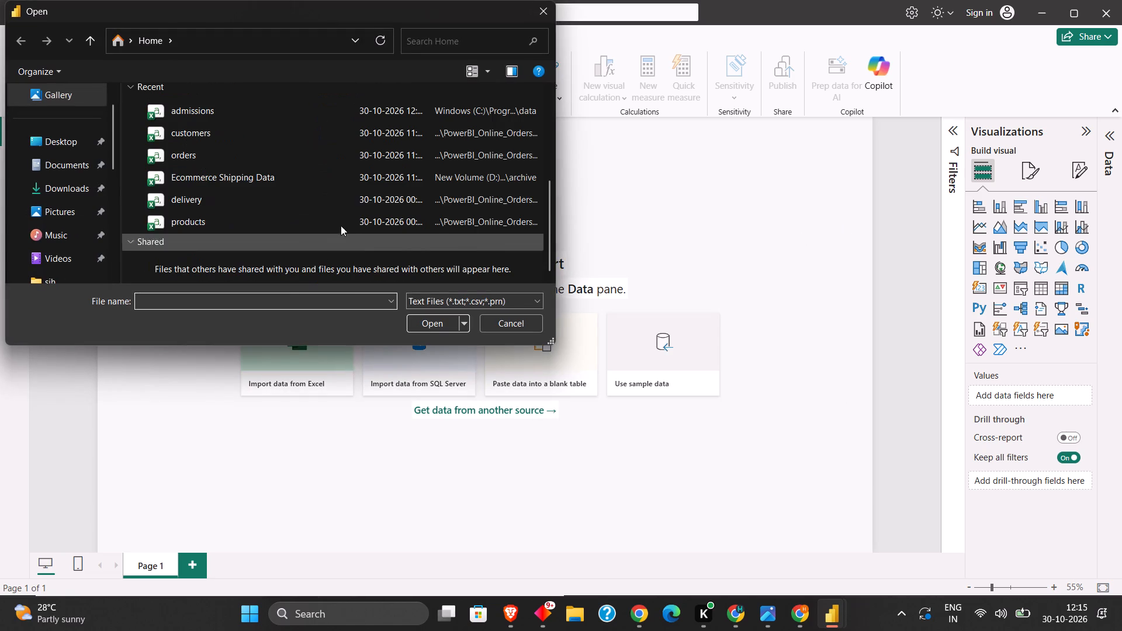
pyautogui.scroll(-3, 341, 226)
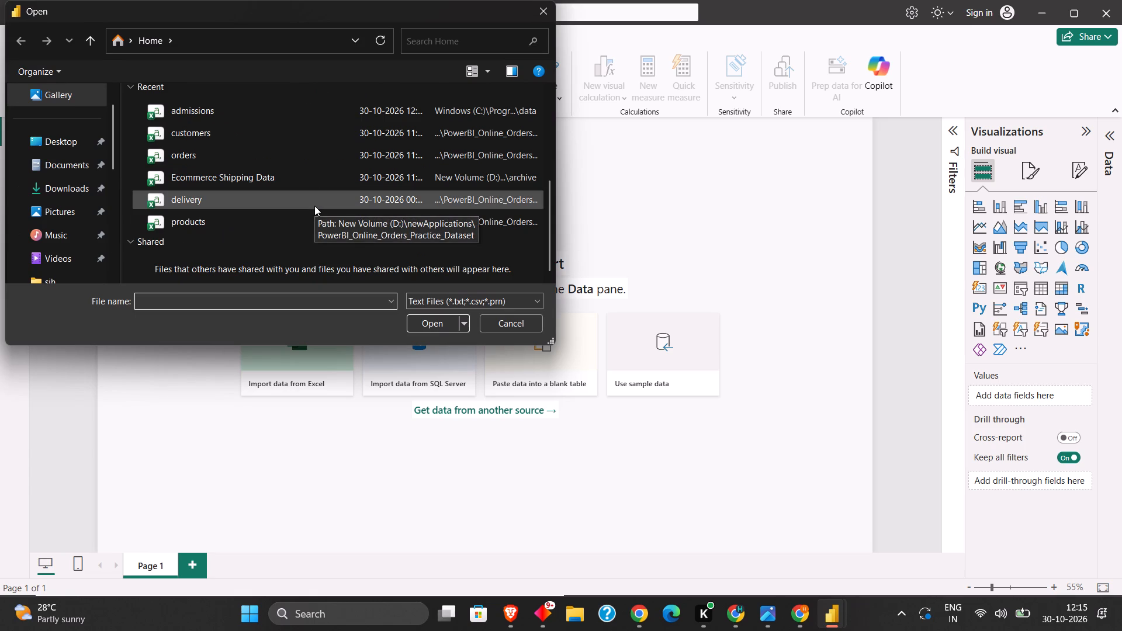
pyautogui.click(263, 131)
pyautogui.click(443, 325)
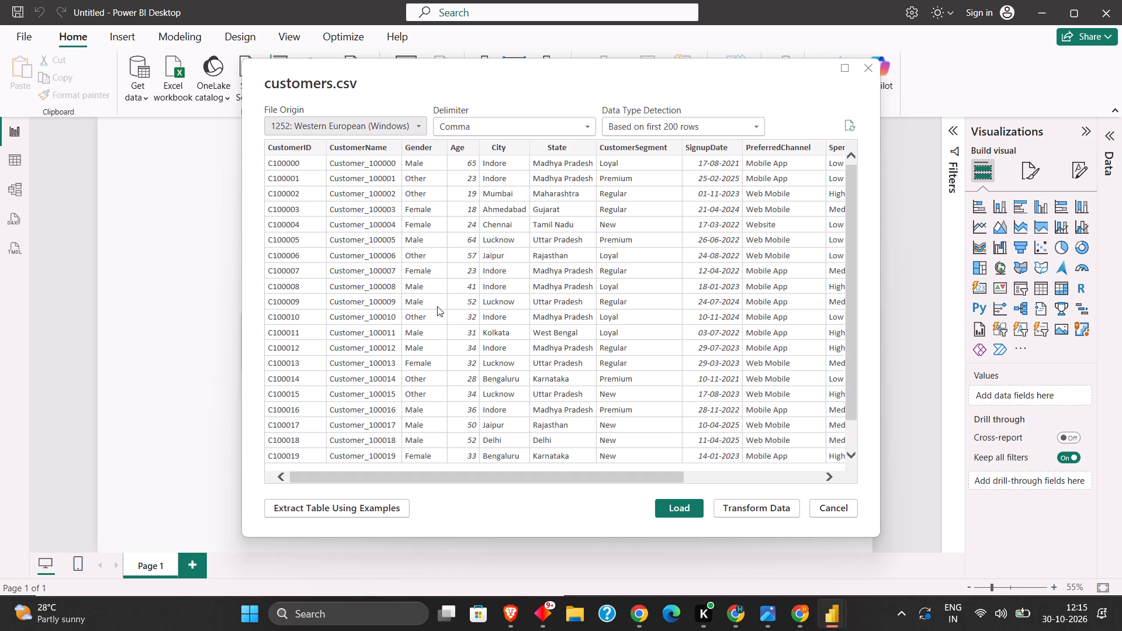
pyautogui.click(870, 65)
# Check the relationship between the orders and customers tables in the model view of the other open report, and return to the empty report.
pyautogui.click(131, 100)
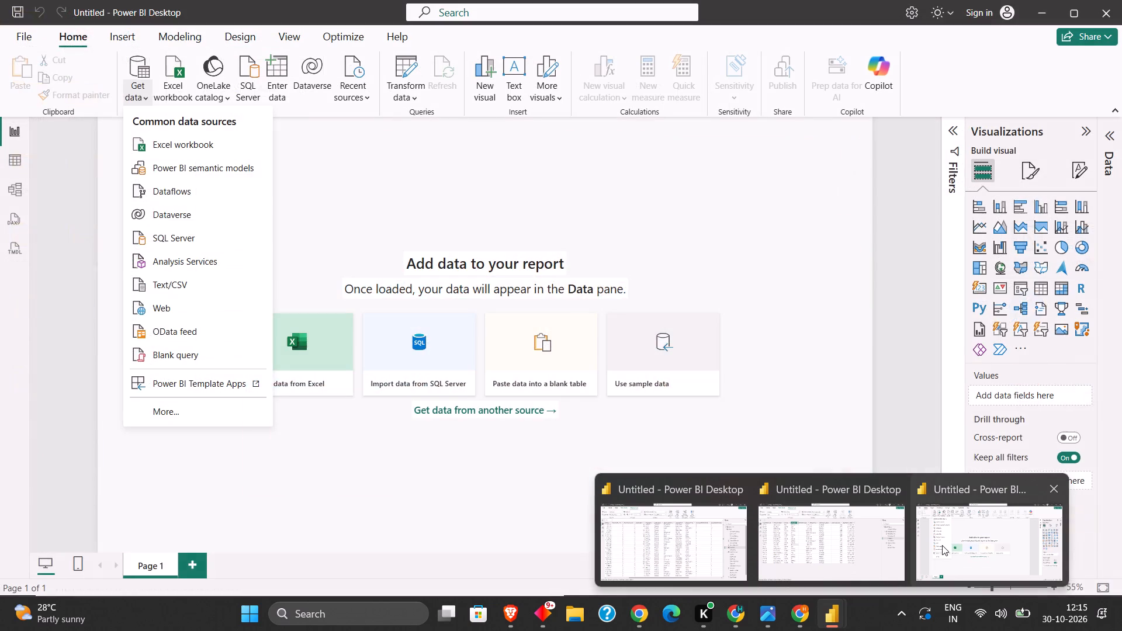
pyautogui.click(697, 557)
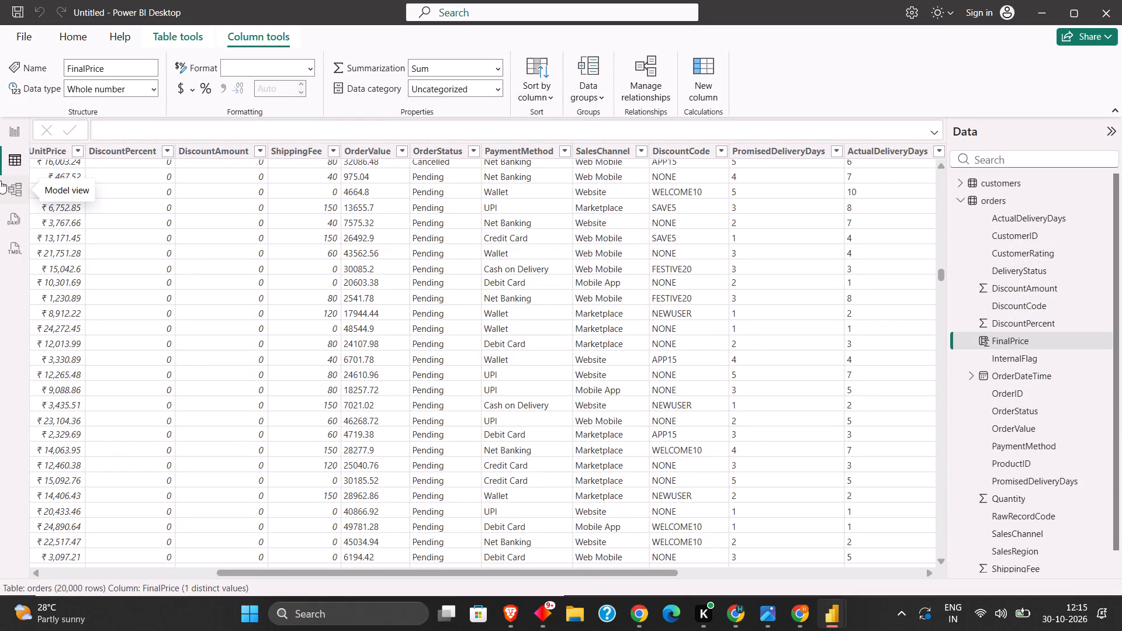
pyautogui.click(18, 193)
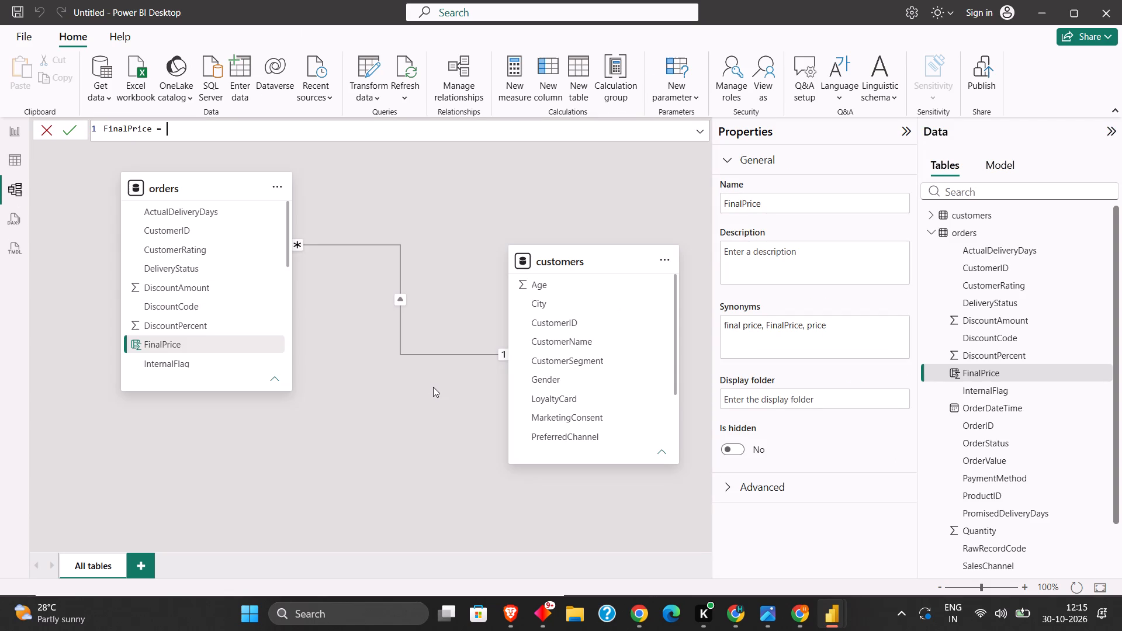
pyautogui.hotkey('alt', 'Tab')
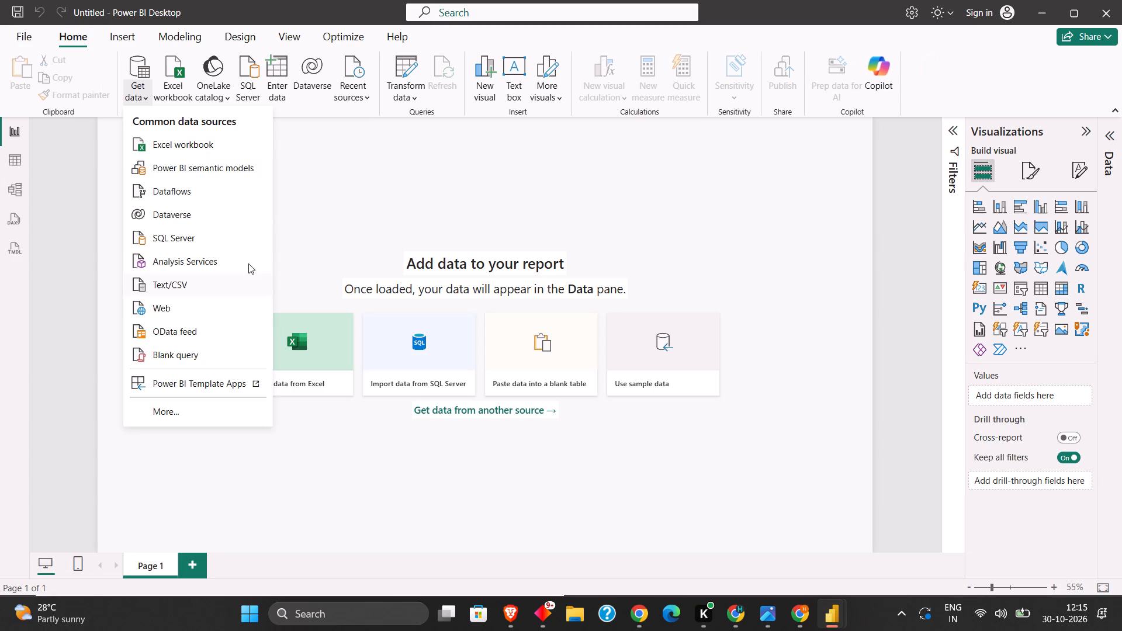
# Import the orders CSV file and open it in Power Query Editor for transformation.
pyautogui.click(188, 287)
pyautogui.scroll(-3, 216, 210)
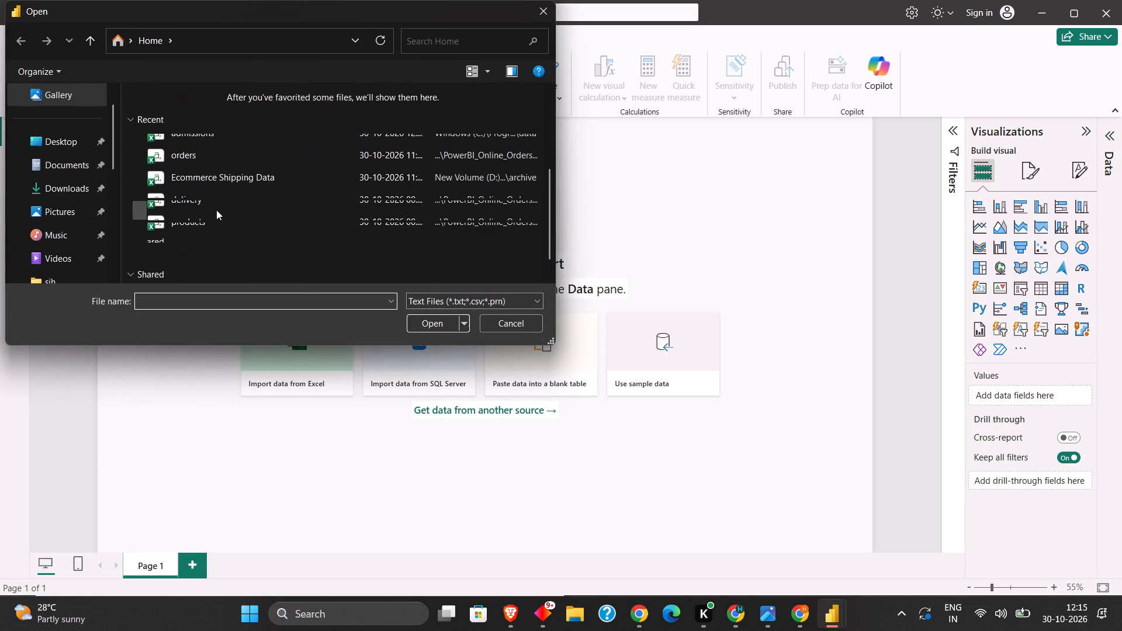
pyautogui.scroll(-5, 216, 210)
pyautogui.click(210, 131)
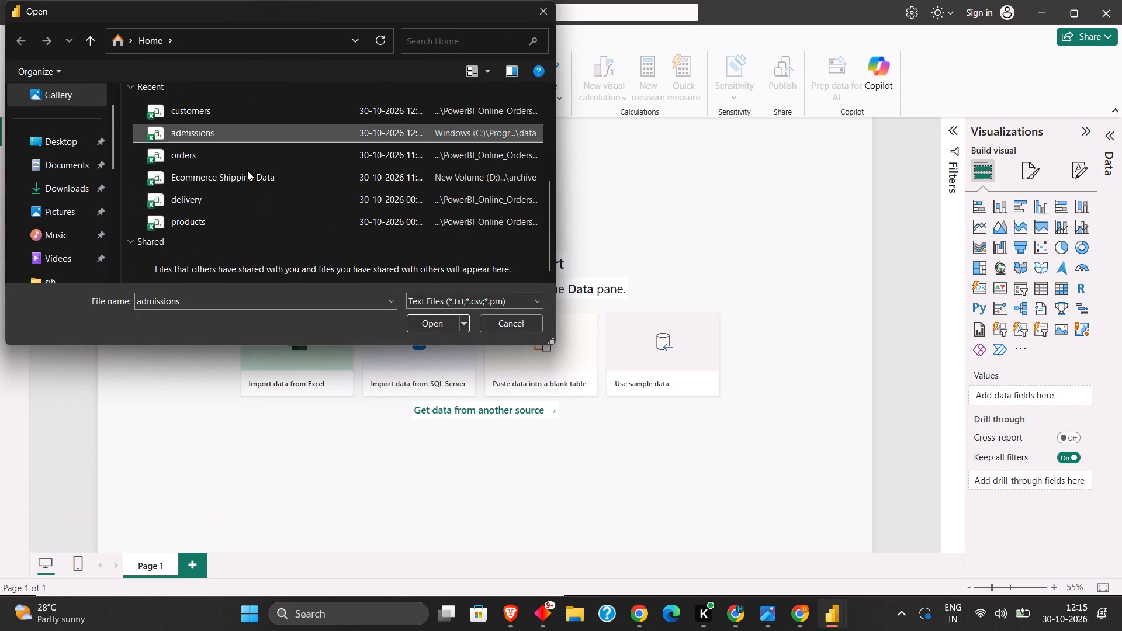
pyautogui.click(246, 160)
pyautogui.click(429, 327)
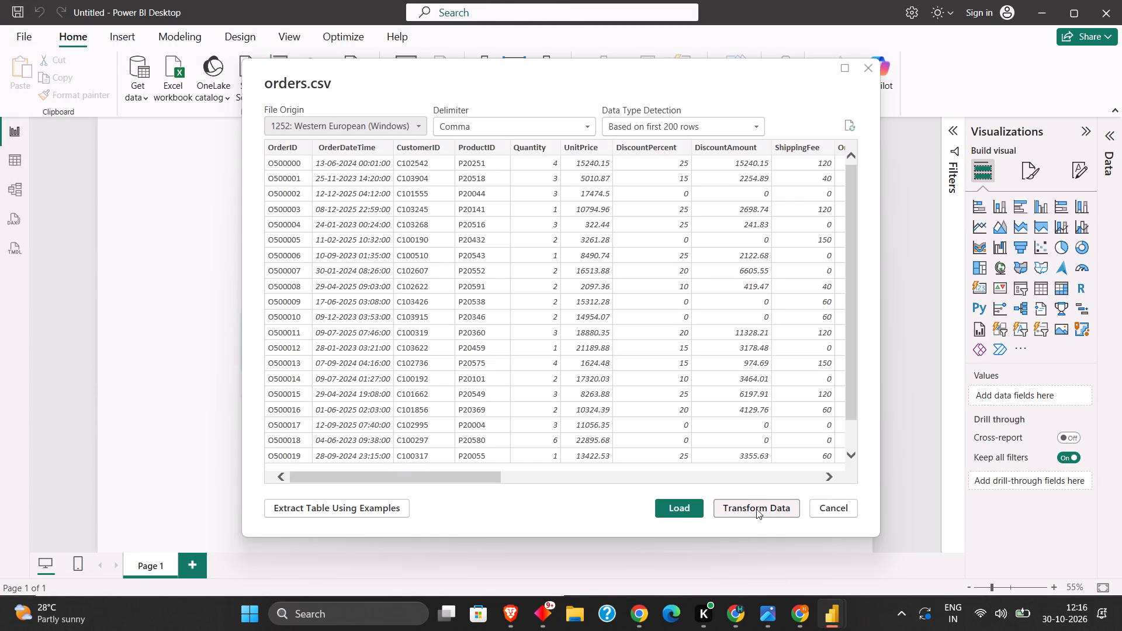
pyautogui.click(756, 509)
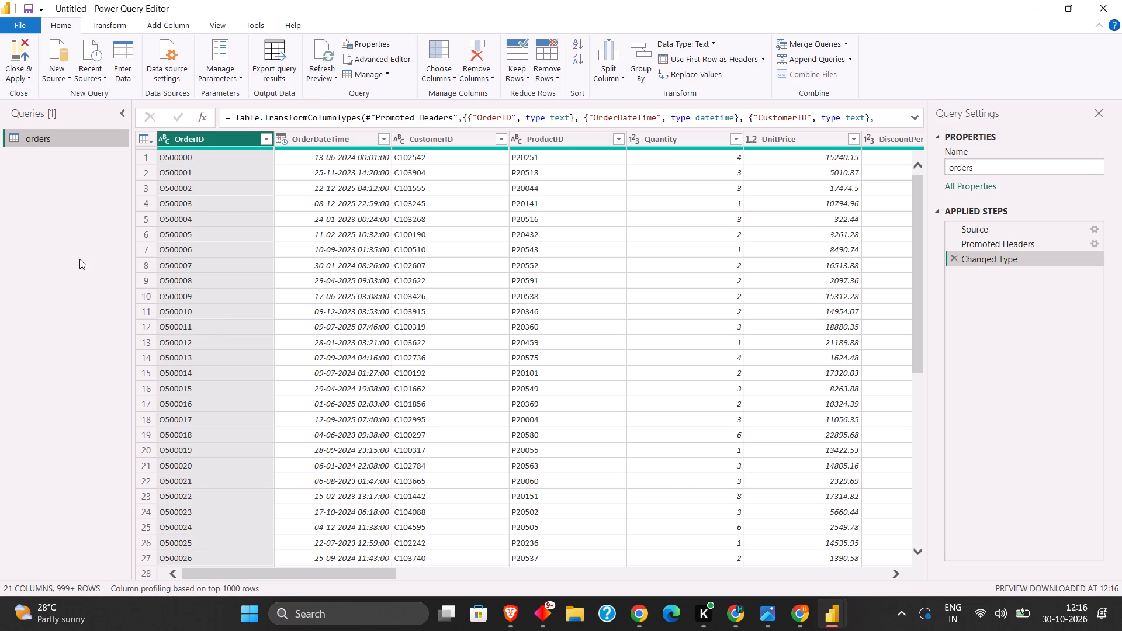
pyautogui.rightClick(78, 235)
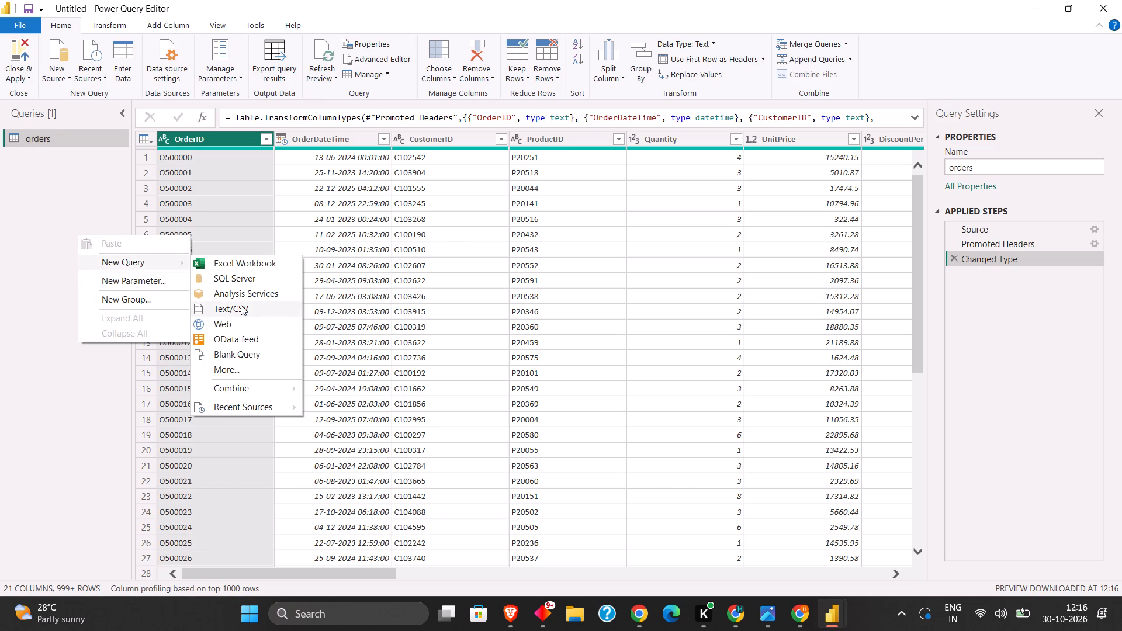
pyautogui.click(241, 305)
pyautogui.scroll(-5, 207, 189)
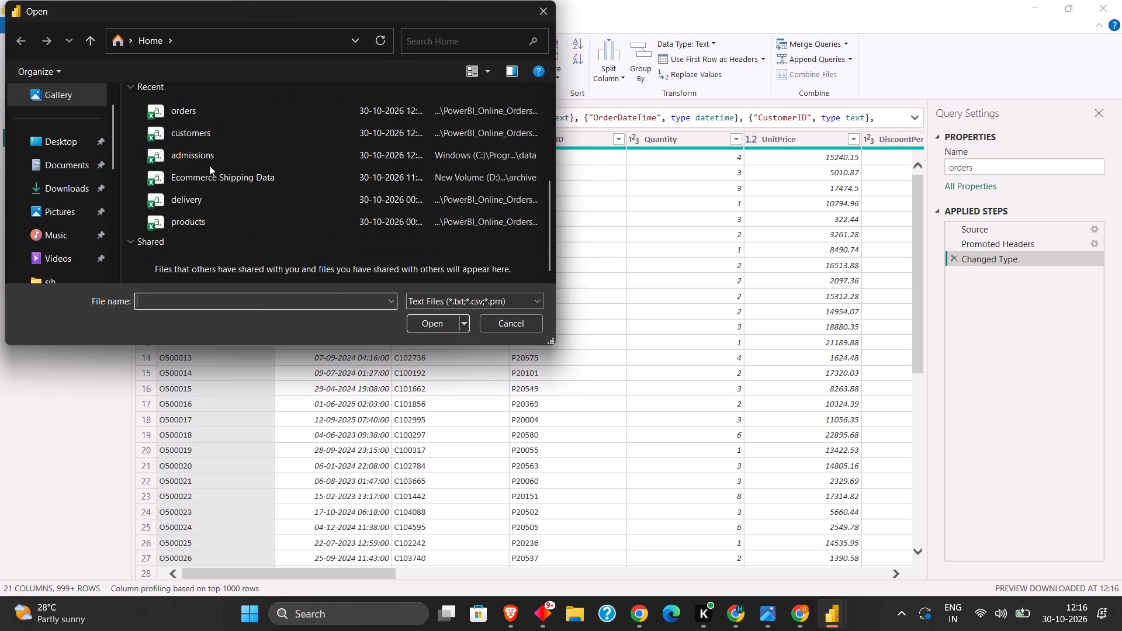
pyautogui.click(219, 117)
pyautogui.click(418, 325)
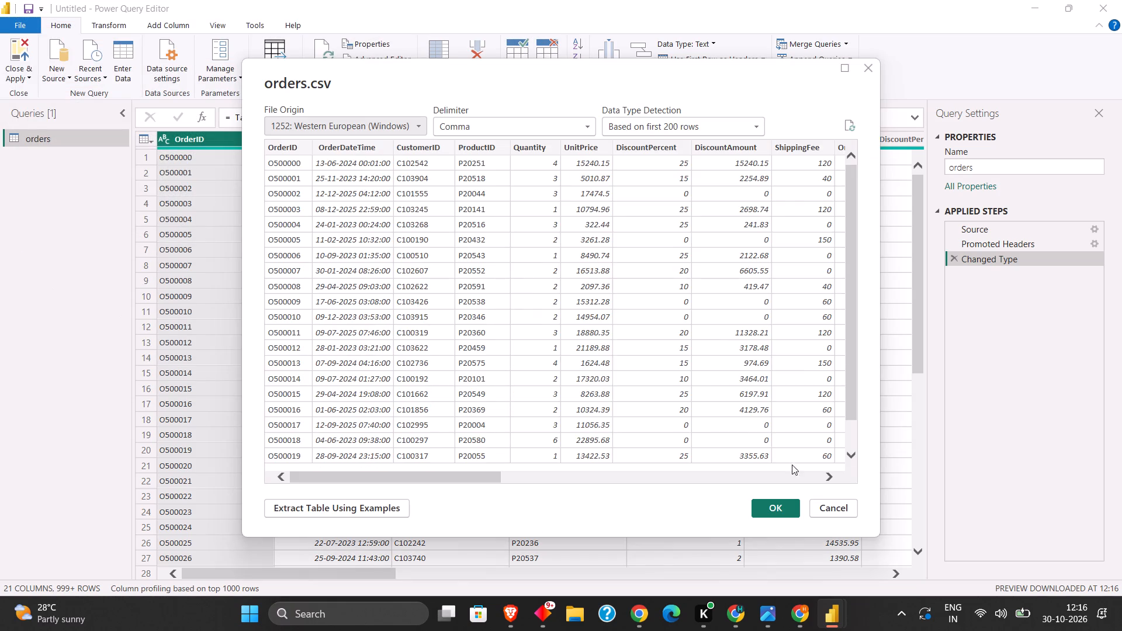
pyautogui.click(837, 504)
# Add the customers CSV file as a new query alongside orders.
pyautogui.rightClick(30, 199)
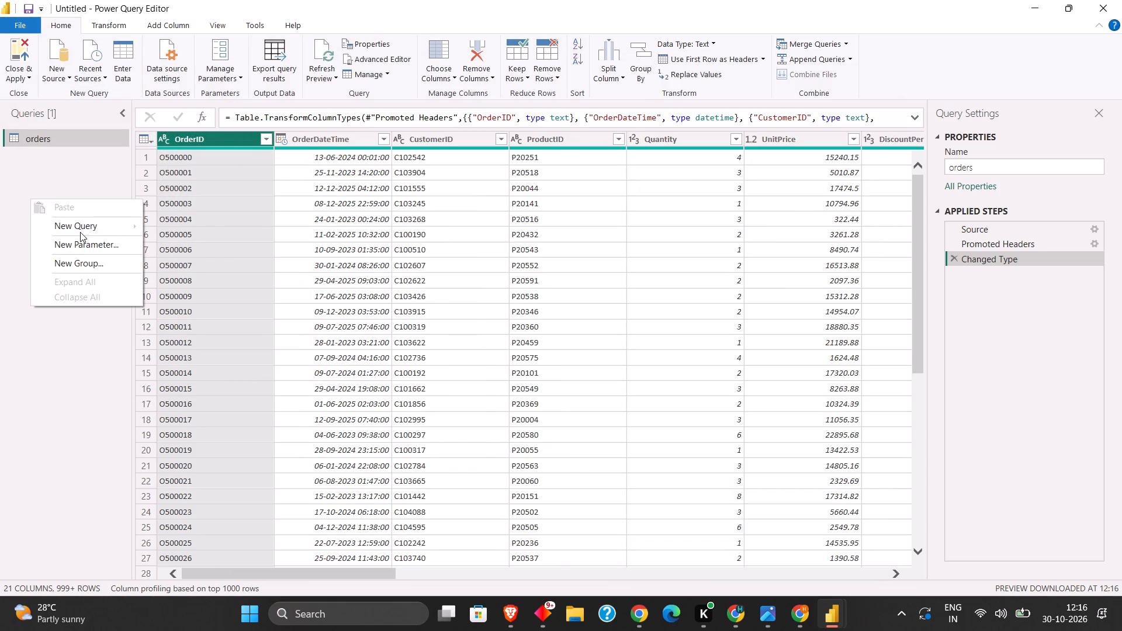
pyautogui.click(163, 269)
pyautogui.scroll(-2, 164, 235)
pyautogui.scroll(2, 164, 235)
pyautogui.scroll(-1, 164, 235)
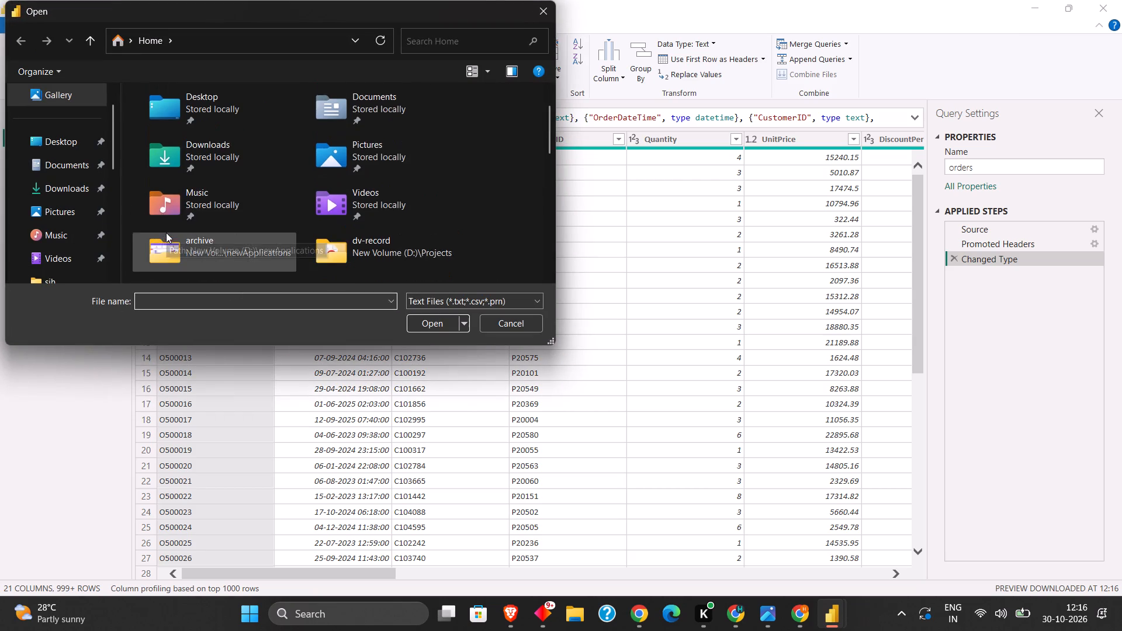
pyautogui.scroll(-3, 180, 209)
pyautogui.scroll(1, 180, 209)
pyautogui.scroll(-2, 198, 202)
pyautogui.scroll(3, 198, 202)
pyautogui.scroll(-5, 213, 170)
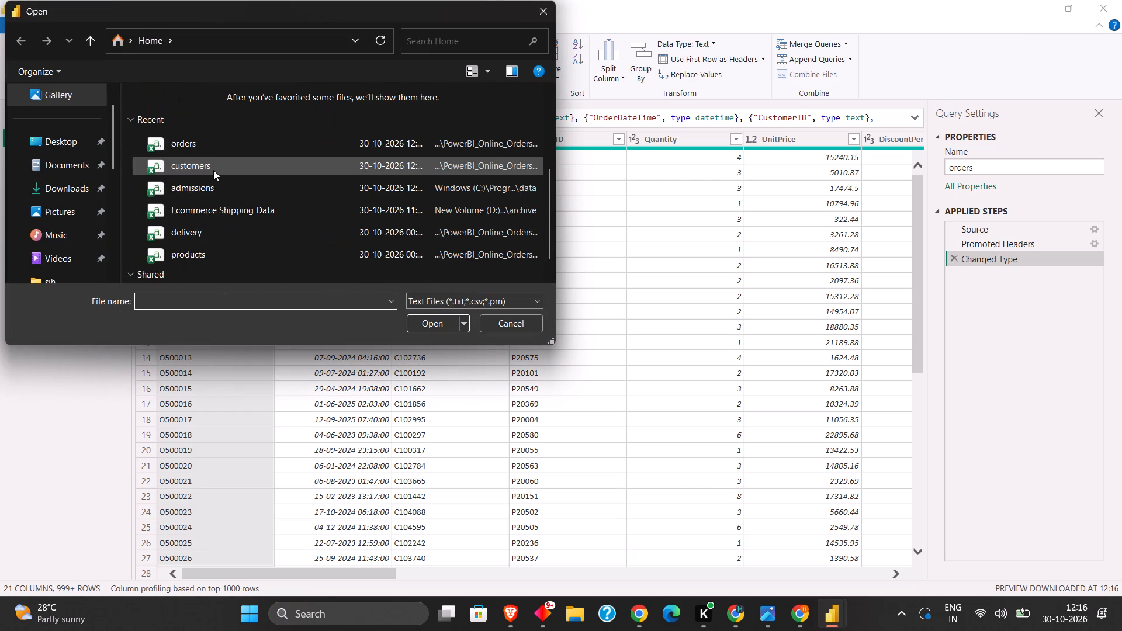
pyautogui.scroll(-1, 213, 170)
pyautogui.doubleClick(207, 130)
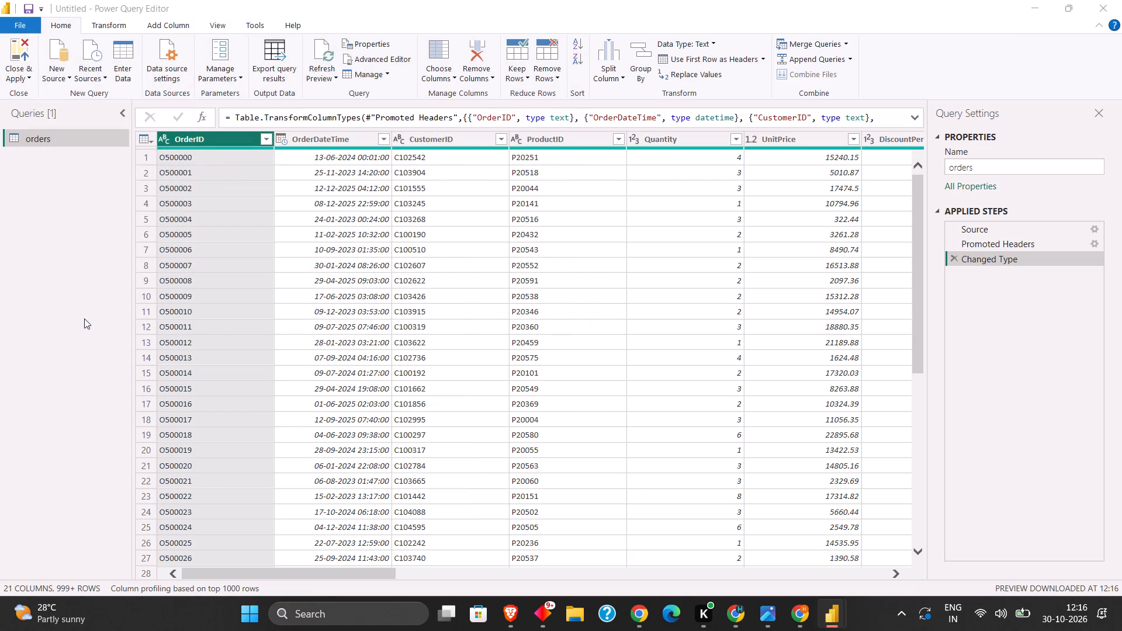
pyautogui.click(769, 509)
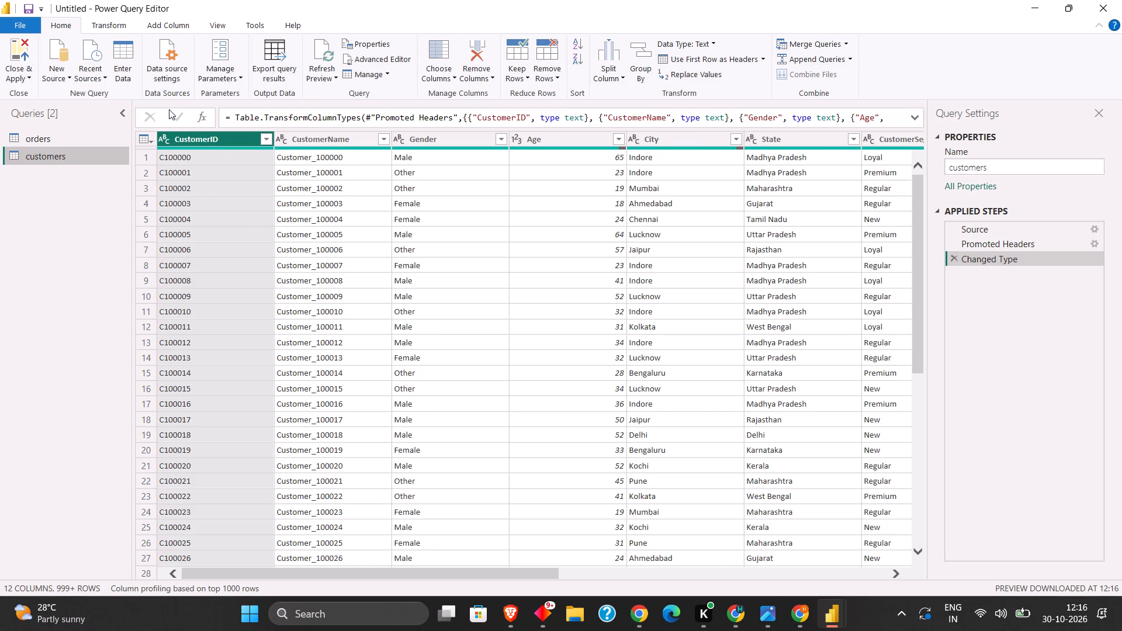
# Clean the customers query on its CustomerID column by removing duplicates, blank rows and errors.
pyautogui.click(536, 77)
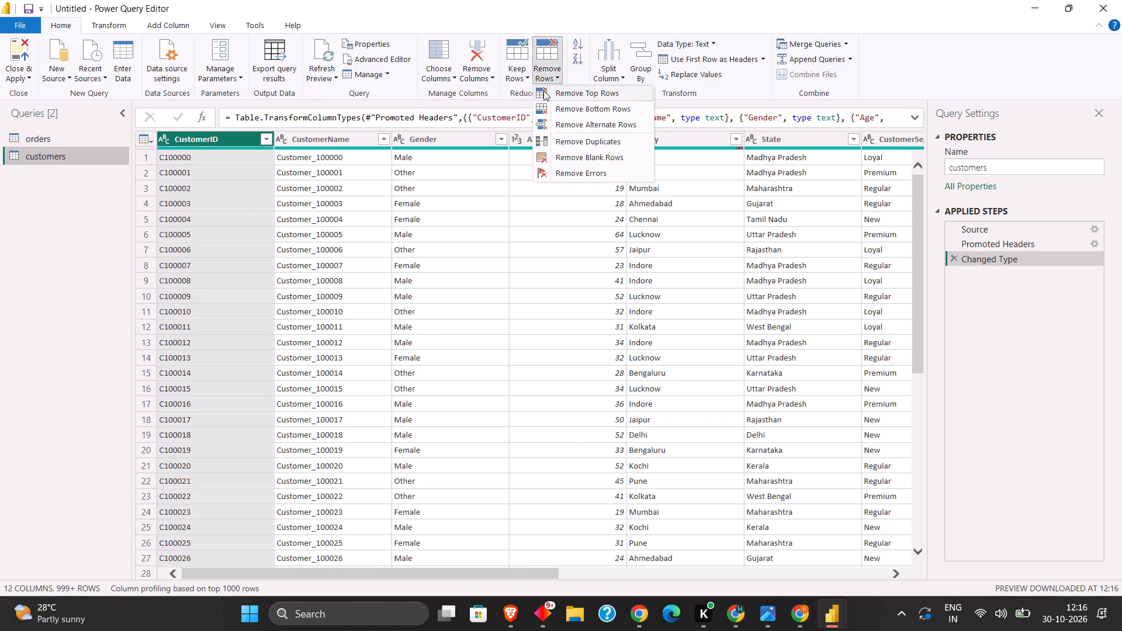
pyautogui.click(562, 147)
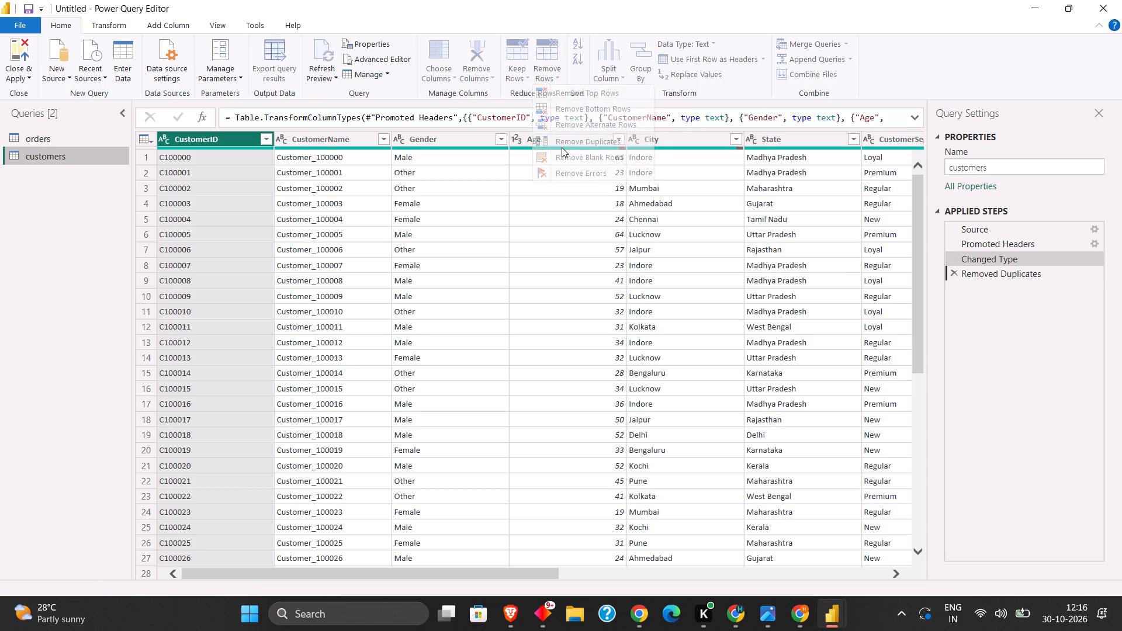
pyautogui.click(536, 81)
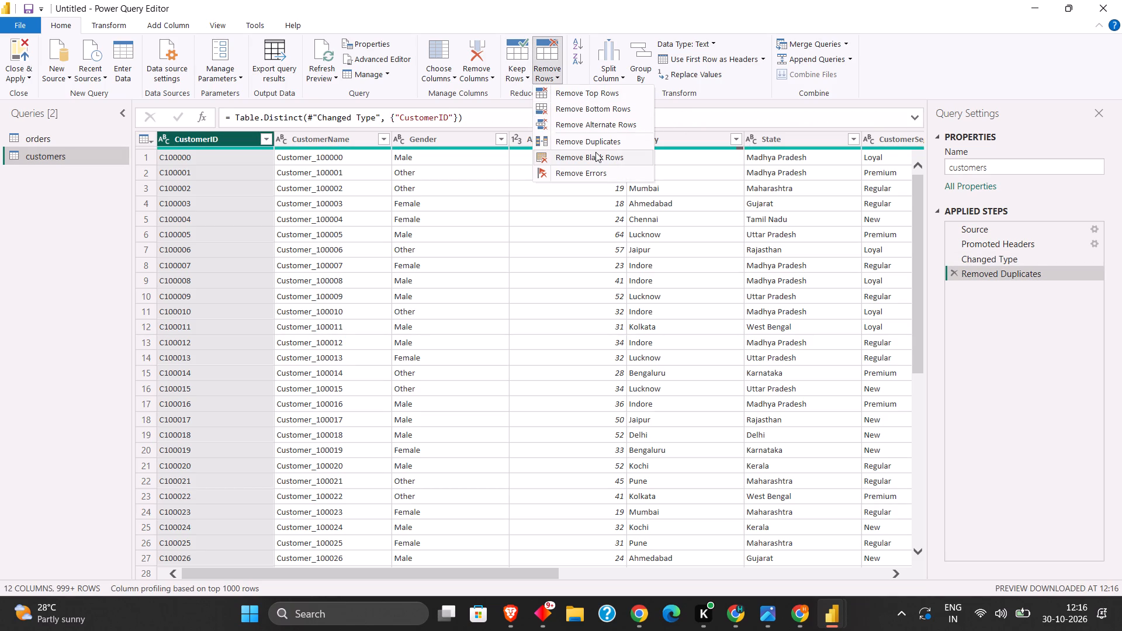
pyautogui.click(595, 152)
pyautogui.click(553, 70)
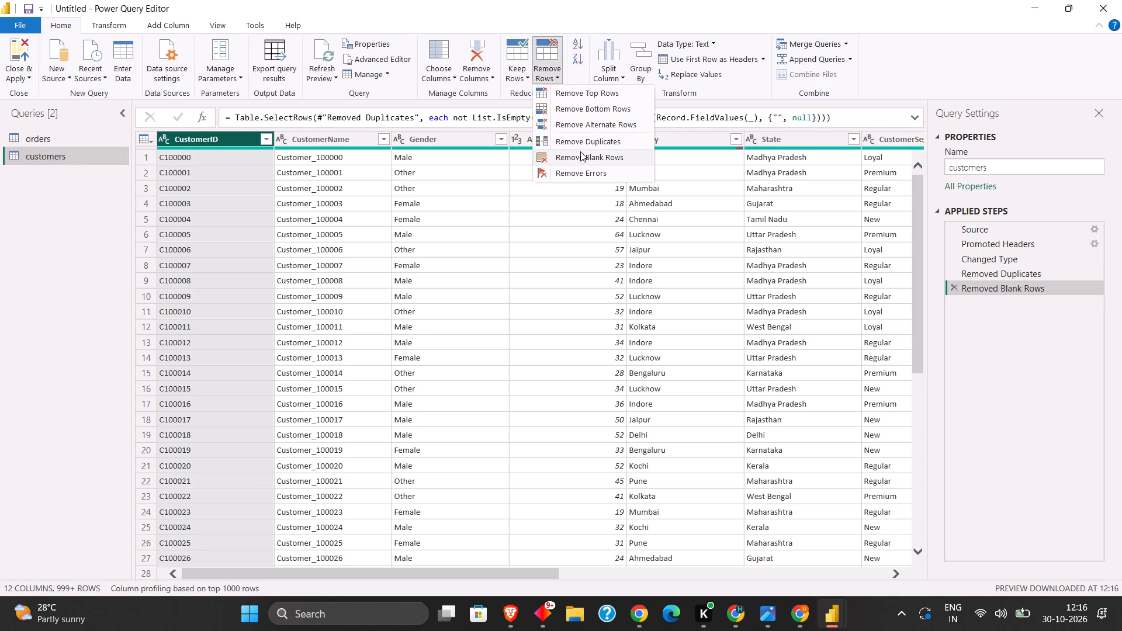
pyautogui.click(590, 171)
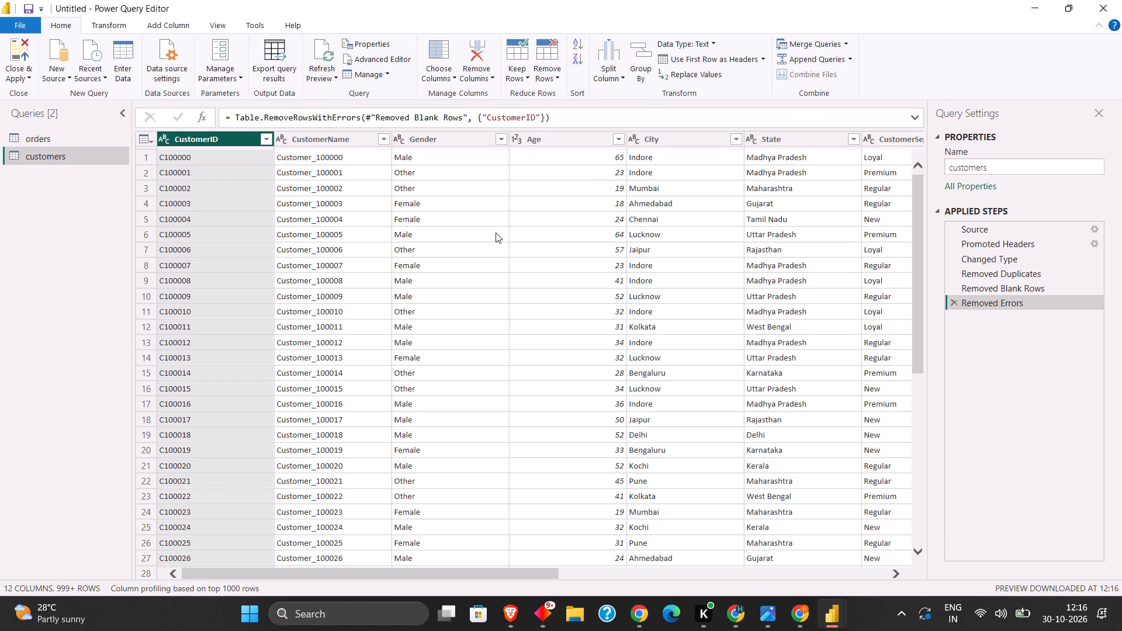
# Examine the columns of the customers query, and of the orders query from OrderDateTime through RawRecordCode.
pyautogui.moveTo(498, 570); pyautogui.dragTo(537, 580)
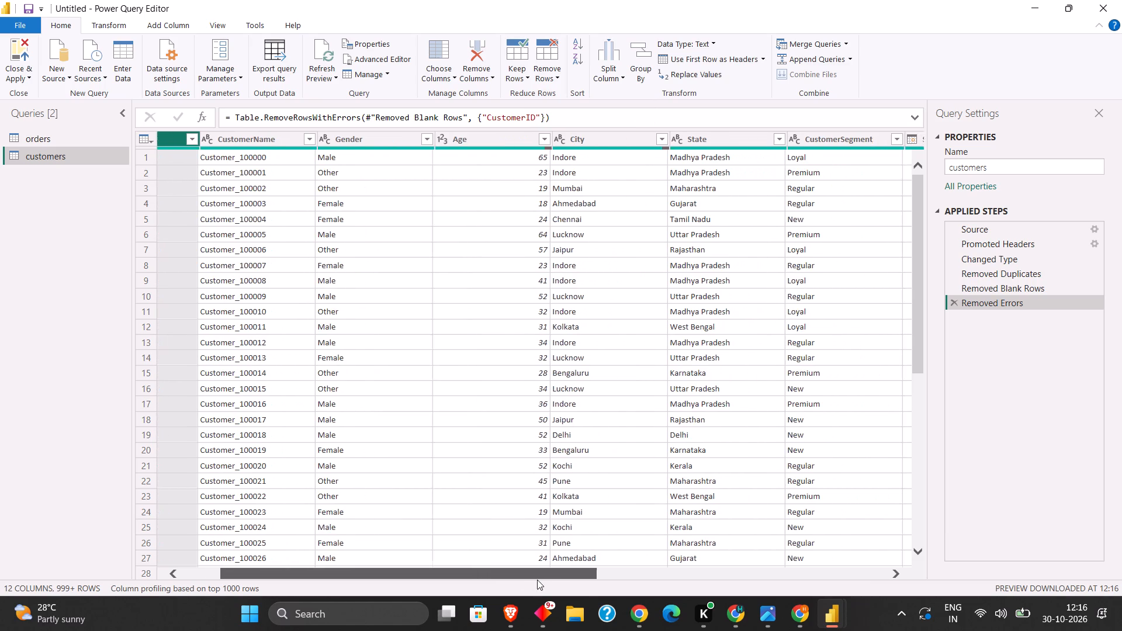
pyautogui.moveTo(537, 580); pyautogui.dragTo(579, 565)
pyautogui.click(64, 141)
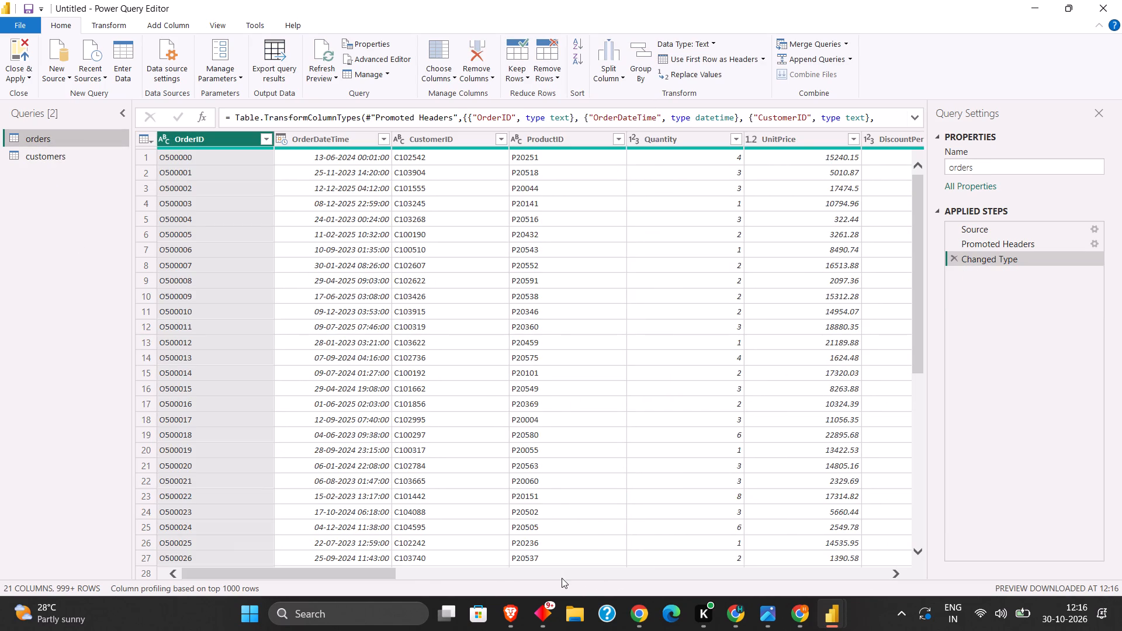
pyautogui.moveTo(316, 567); pyautogui.dragTo(352, 570)
pyautogui.moveTo(342, 574); pyautogui.dragTo(370, 575)
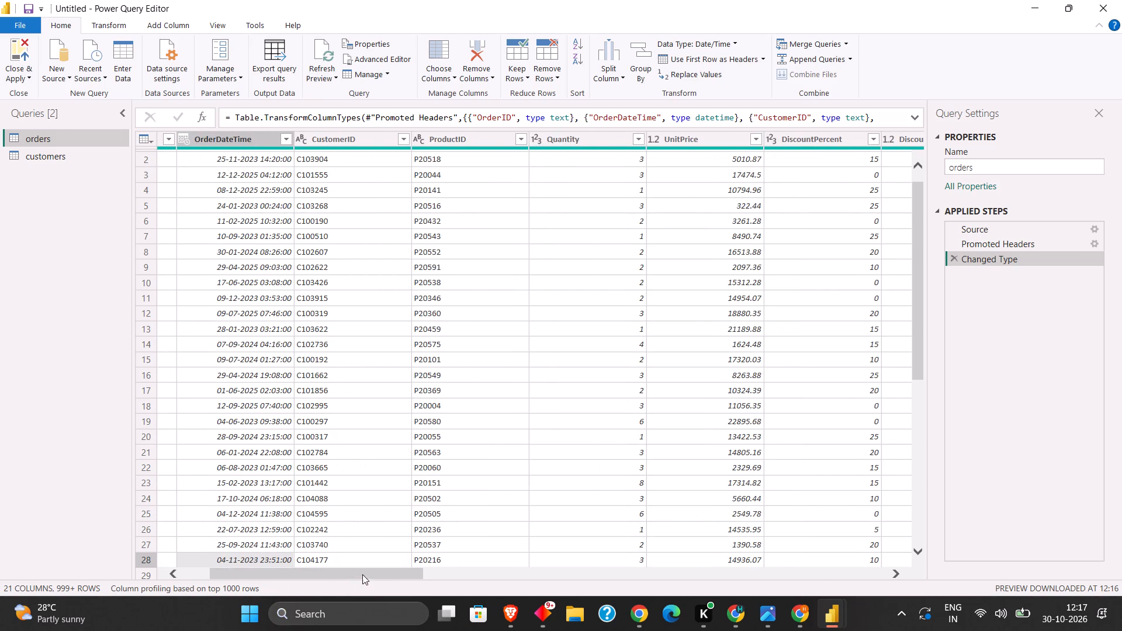
pyautogui.moveTo(362, 574); pyautogui.dragTo(445, 577)
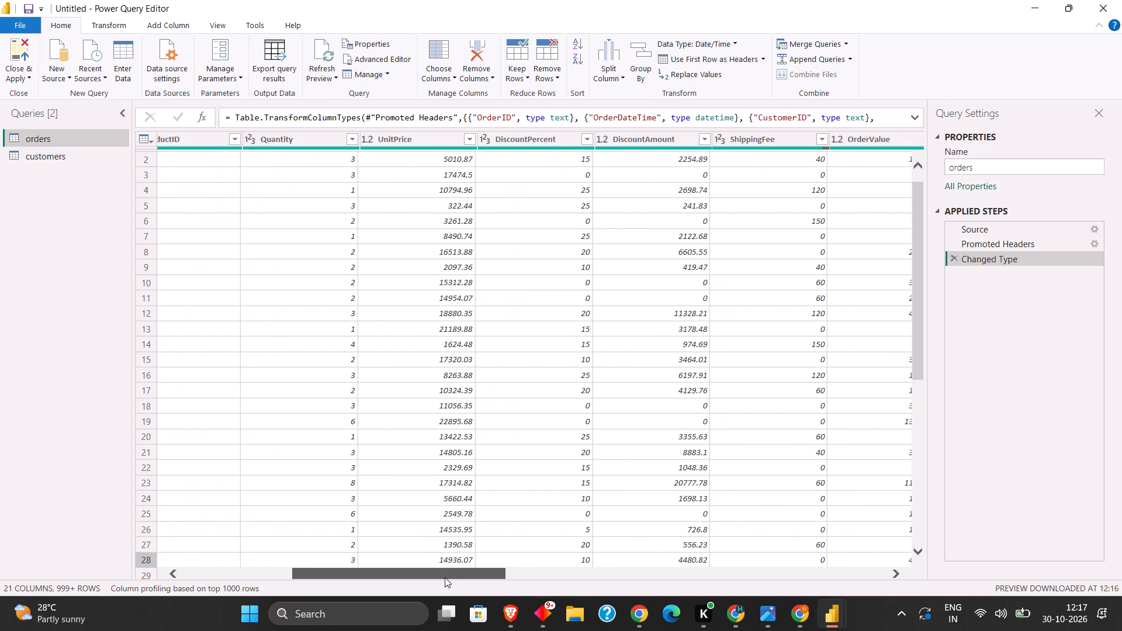
pyautogui.moveTo(445, 577); pyautogui.dragTo(589, 585)
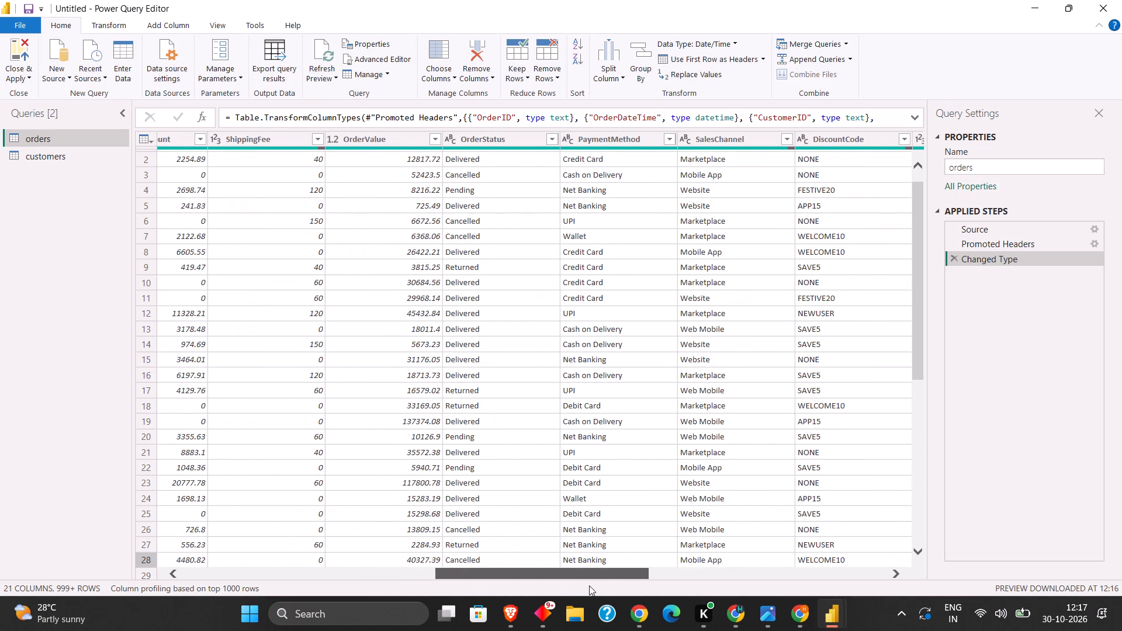
pyautogui.moveTo(589, 585); pyautogui.dragTo(678, 581)
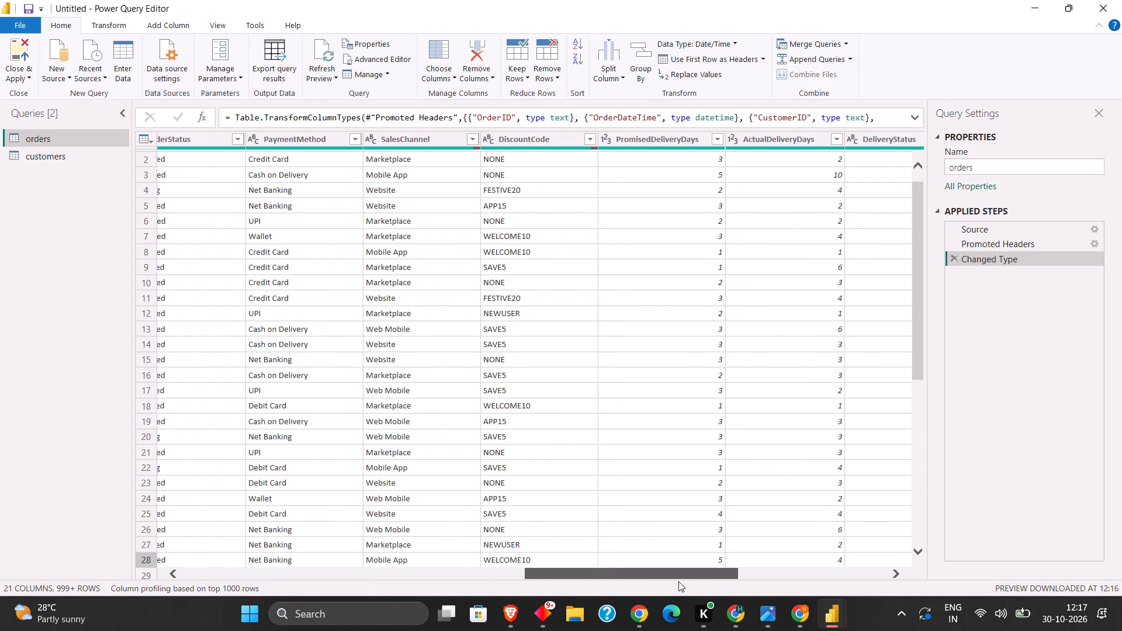
pyautogui.moveTo(678, 581); pyautogui.dragTo(763, 565)
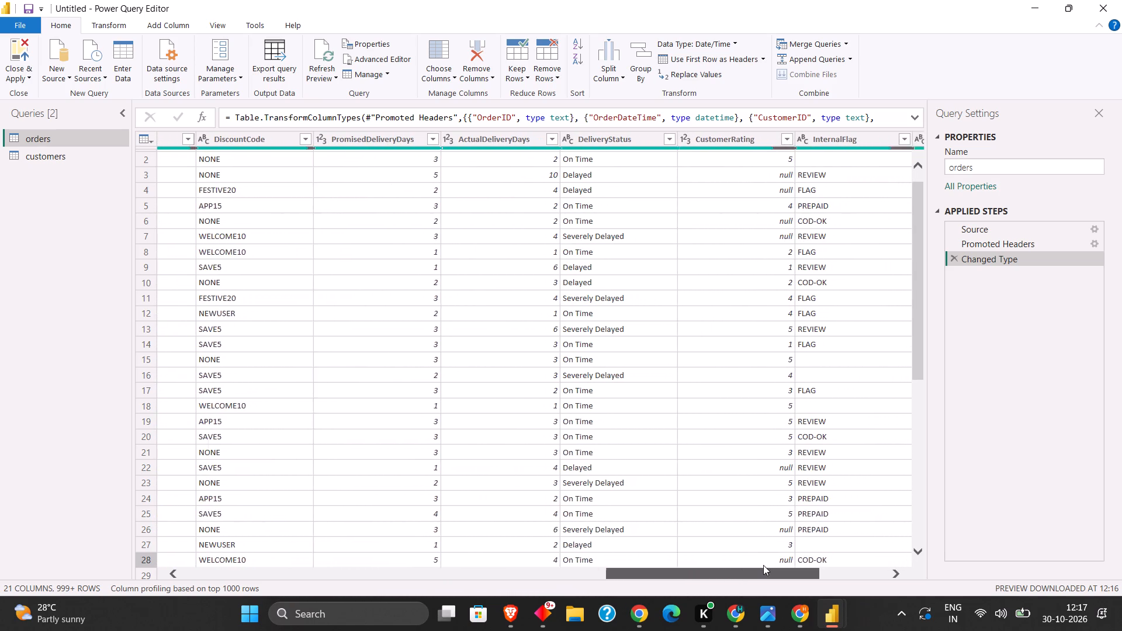
pyautogui.moveTo(763, 565); pyautogui.dragTo(854, 550)
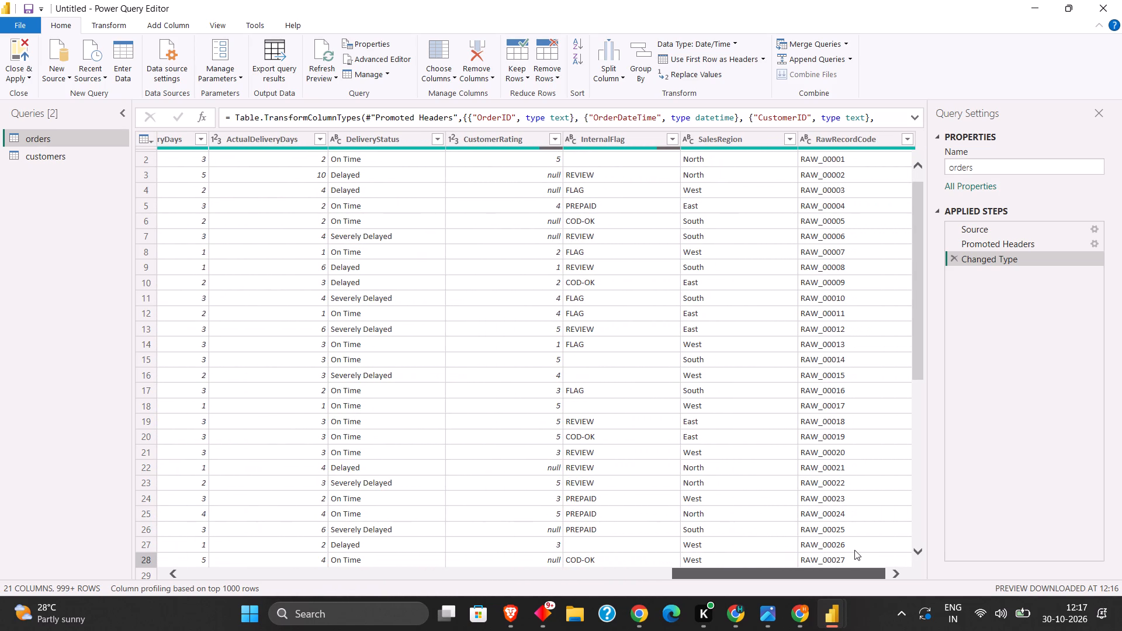
# Clean the orders query on its OrderID column by removing duplicates, blank rows and errors.
pyautogui.moveTo(854, 550); pyautogui.dragTo(864, 549)
pyautogui.moveTo(864, 549); pyautogui.dragTo(580, 556)
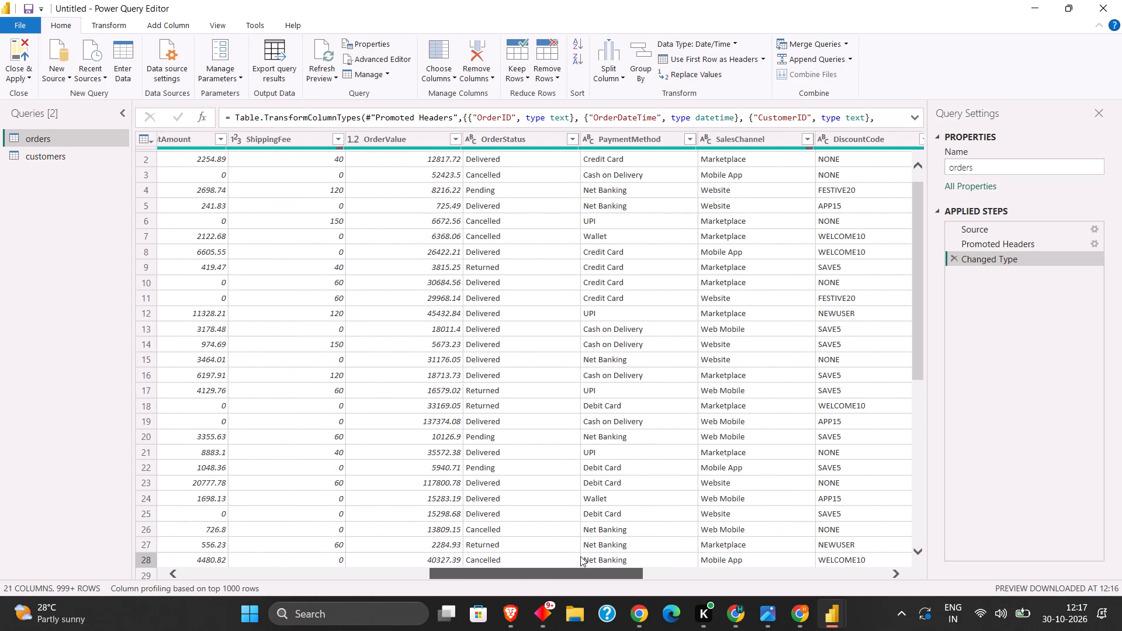
pyautogui.moveTo(580, 556); pyautogui.dragTo(487, 564)
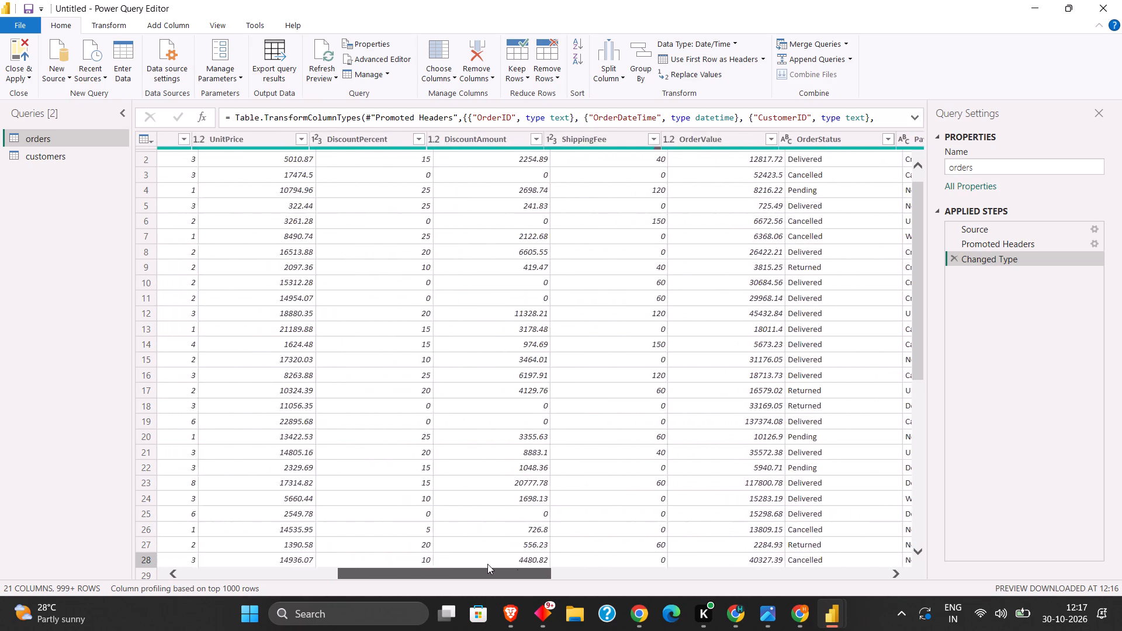
pyautogui.moveTo(487, 564); pyautogui.dragTo(16, 511)
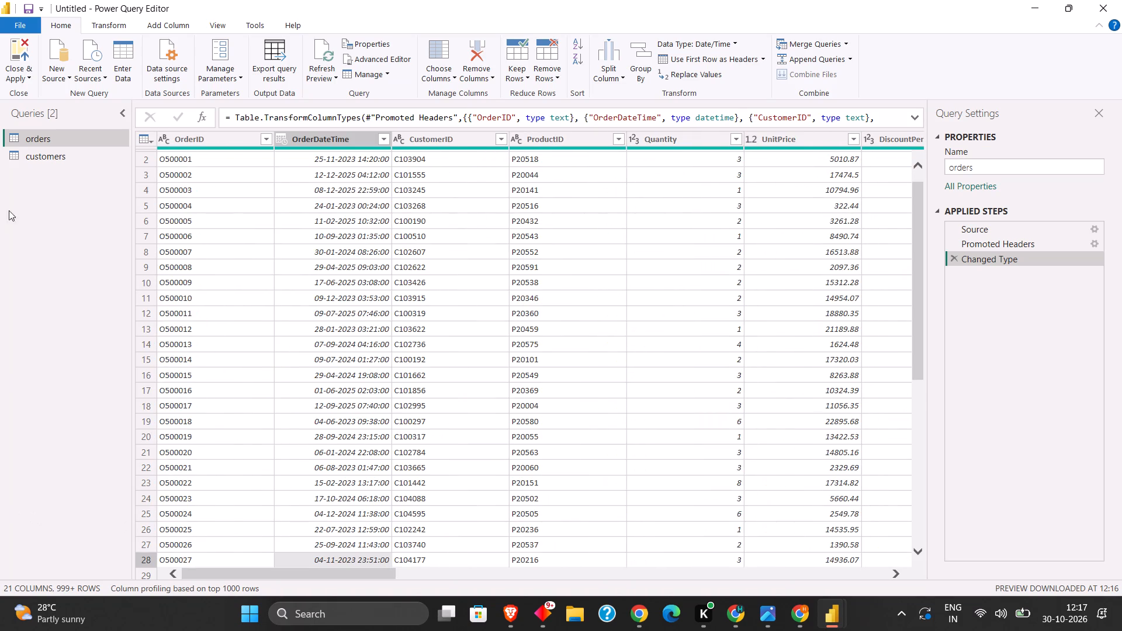
pyautogui.click(233, 145)
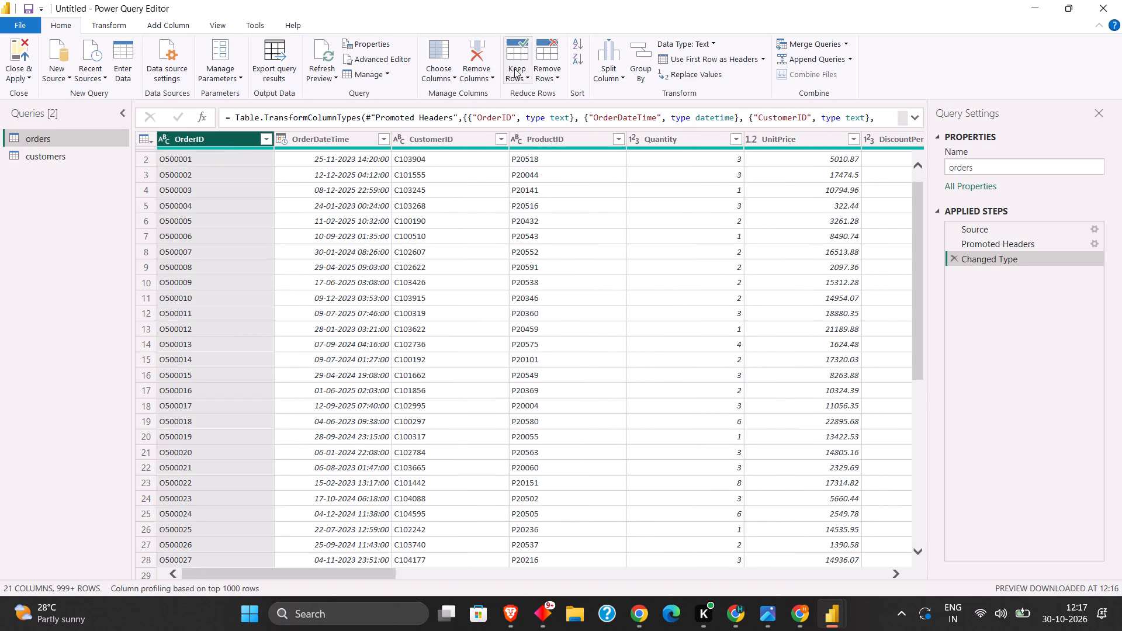
pyautogui.click(557, 68)
pyautogui.click(584, 137)
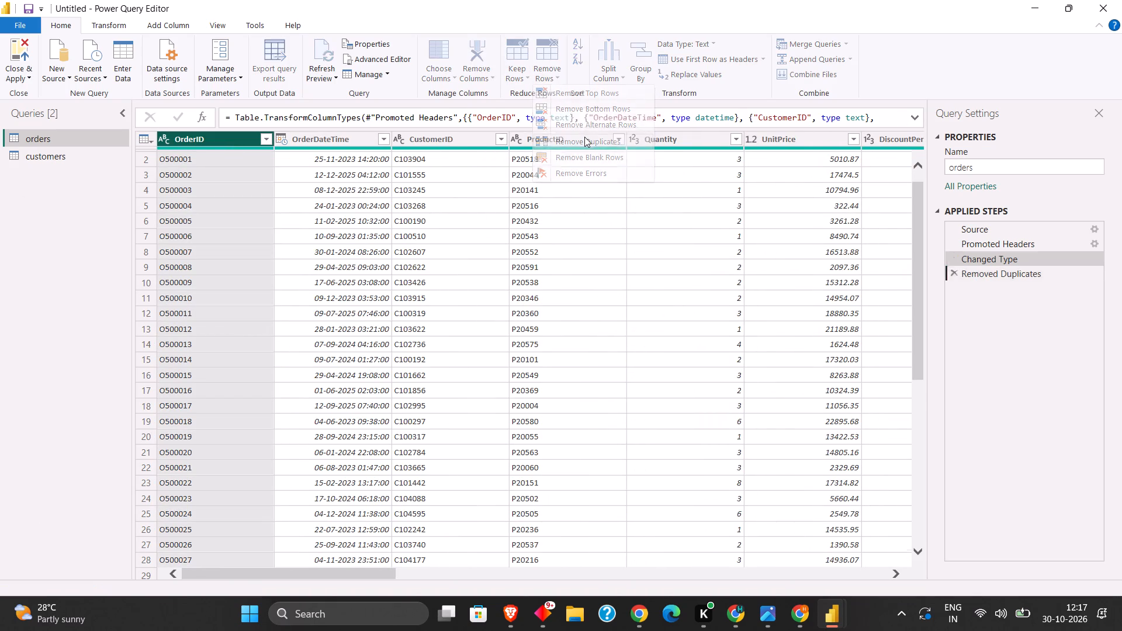
pyautogui.click(489, 70)
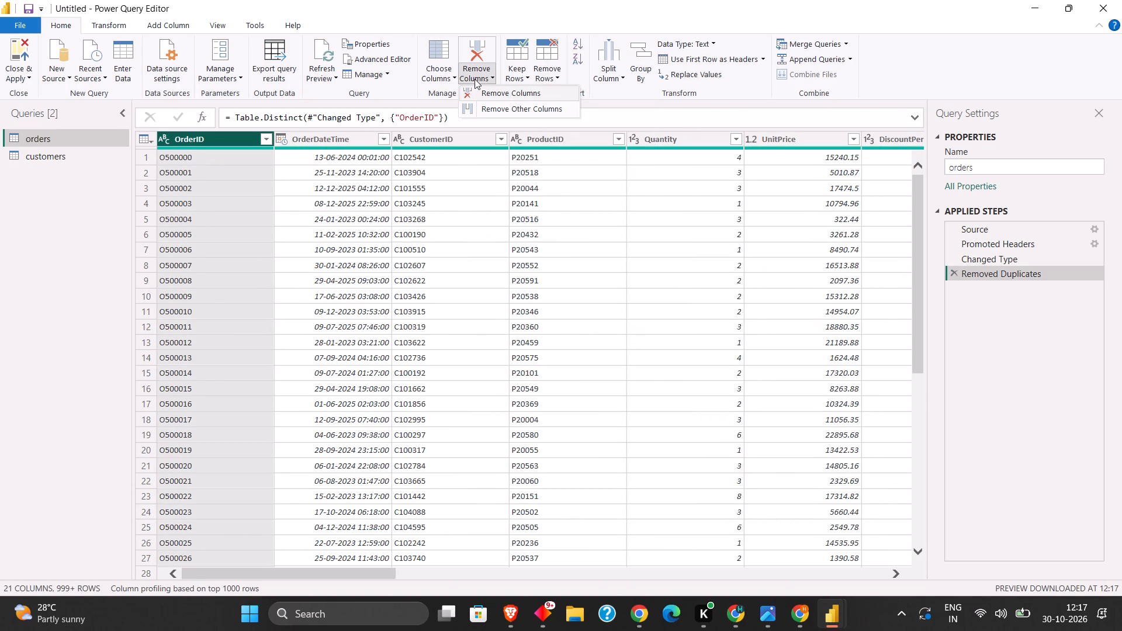
pyautogui.click(551, 74)
pyautogui.click(604, 158)
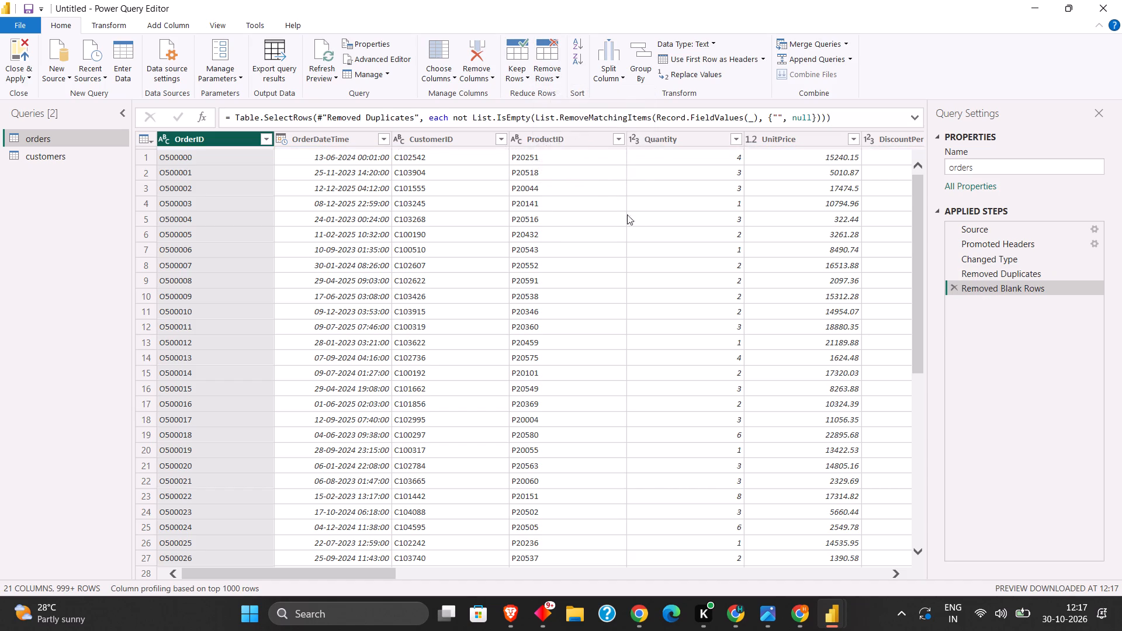
pyautogui.click(546, 73)
pyautogui.click(579, 169)
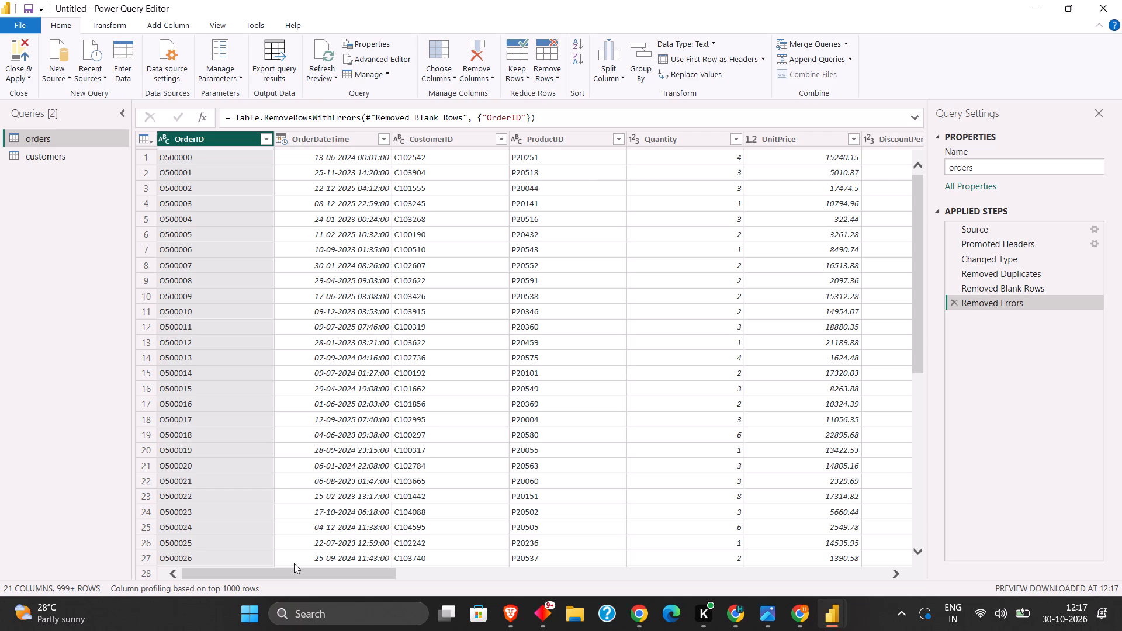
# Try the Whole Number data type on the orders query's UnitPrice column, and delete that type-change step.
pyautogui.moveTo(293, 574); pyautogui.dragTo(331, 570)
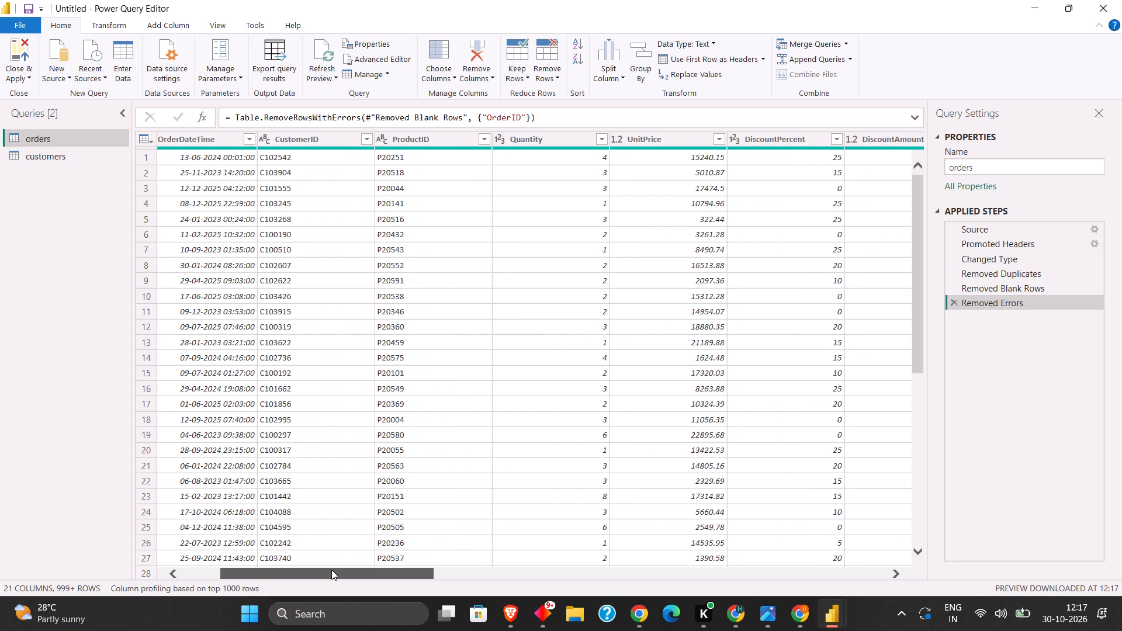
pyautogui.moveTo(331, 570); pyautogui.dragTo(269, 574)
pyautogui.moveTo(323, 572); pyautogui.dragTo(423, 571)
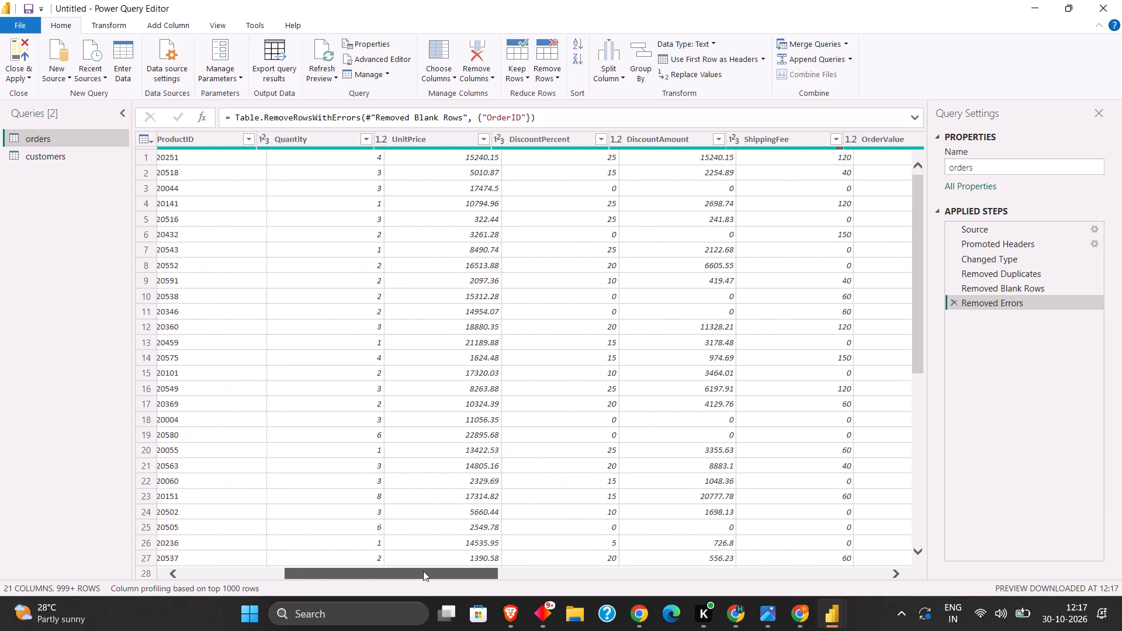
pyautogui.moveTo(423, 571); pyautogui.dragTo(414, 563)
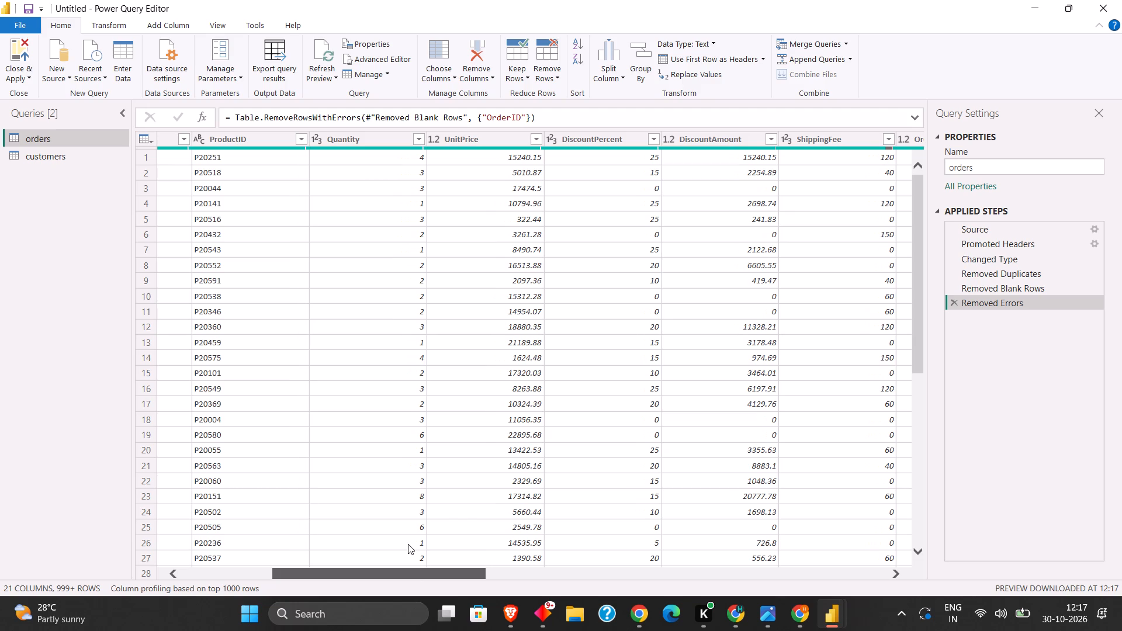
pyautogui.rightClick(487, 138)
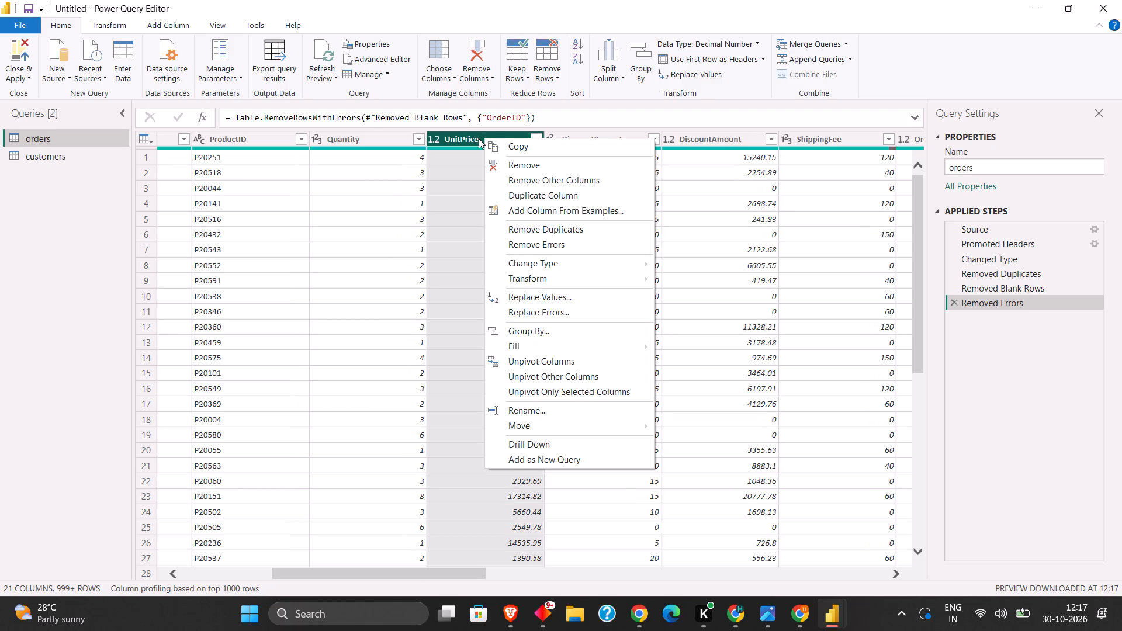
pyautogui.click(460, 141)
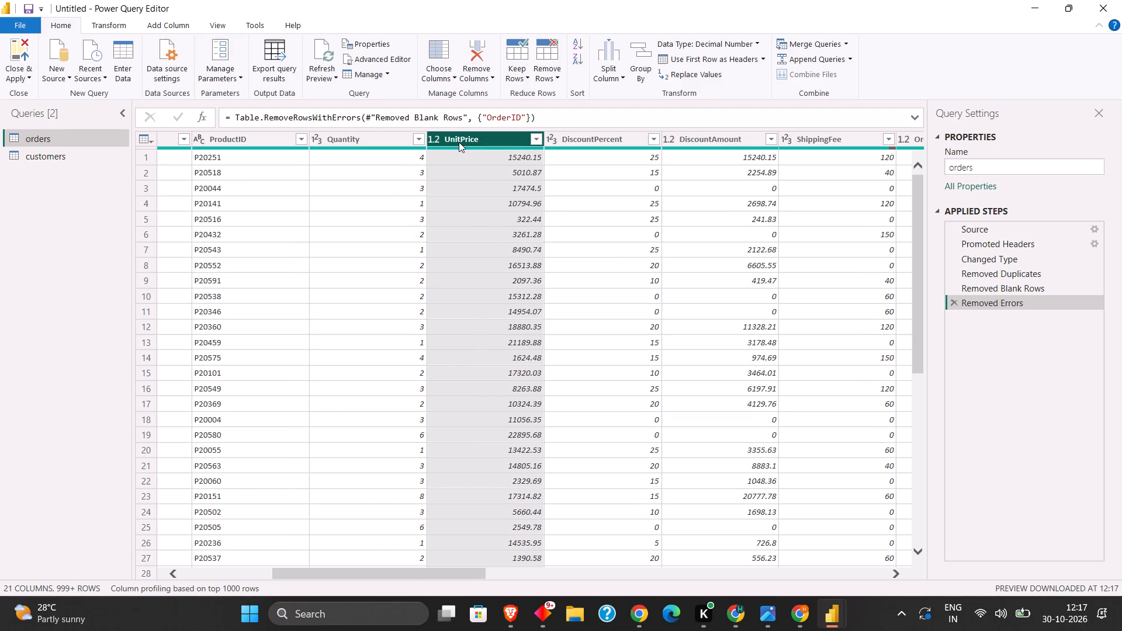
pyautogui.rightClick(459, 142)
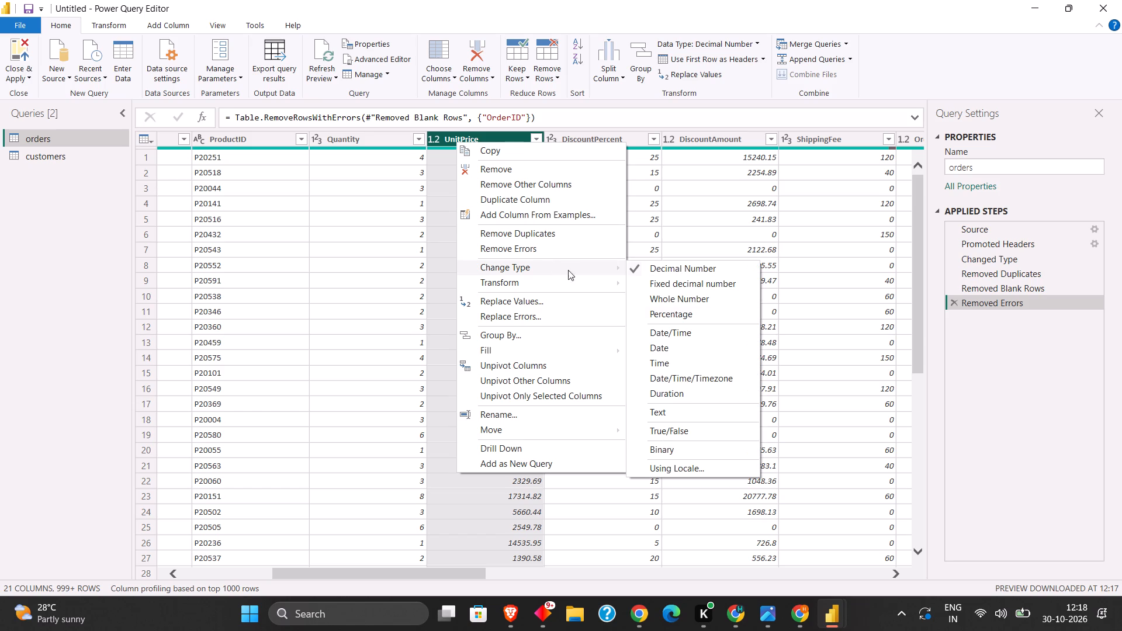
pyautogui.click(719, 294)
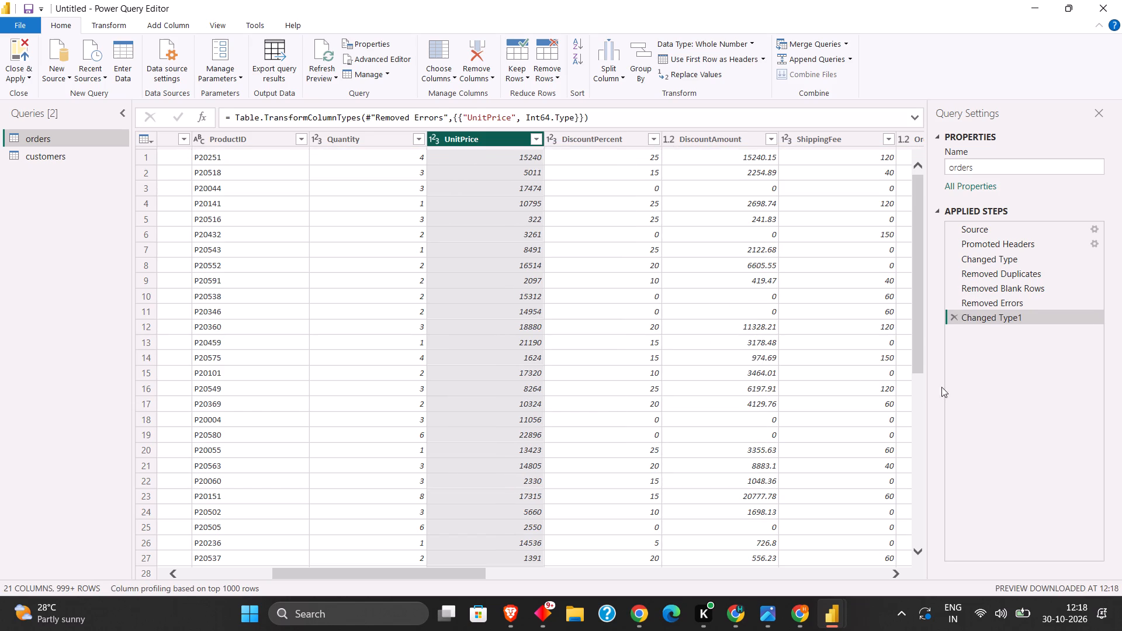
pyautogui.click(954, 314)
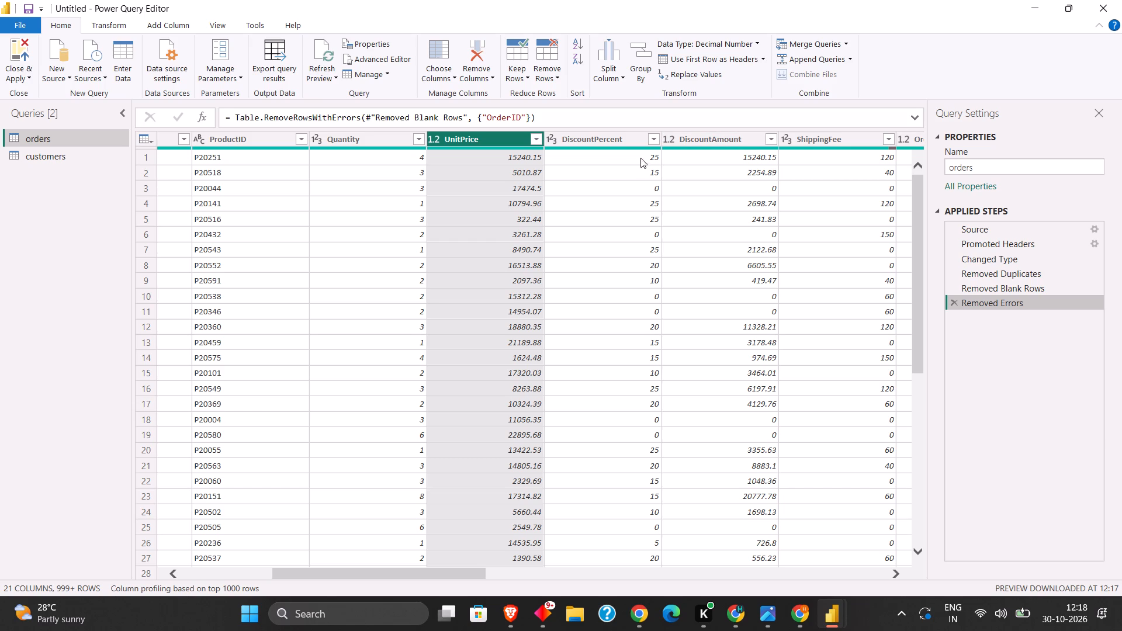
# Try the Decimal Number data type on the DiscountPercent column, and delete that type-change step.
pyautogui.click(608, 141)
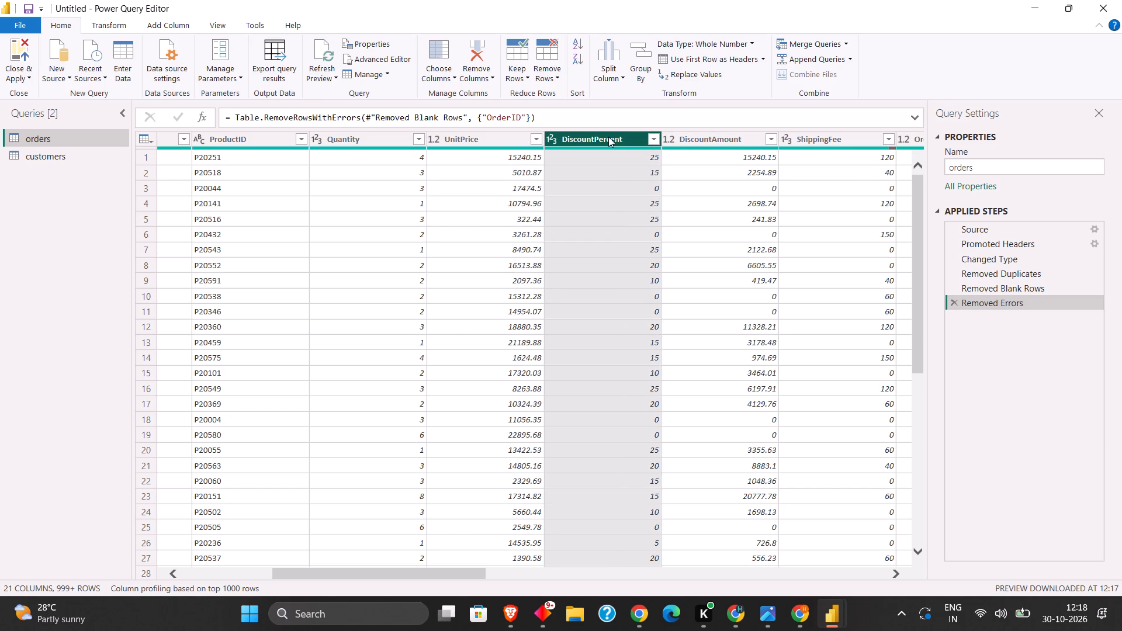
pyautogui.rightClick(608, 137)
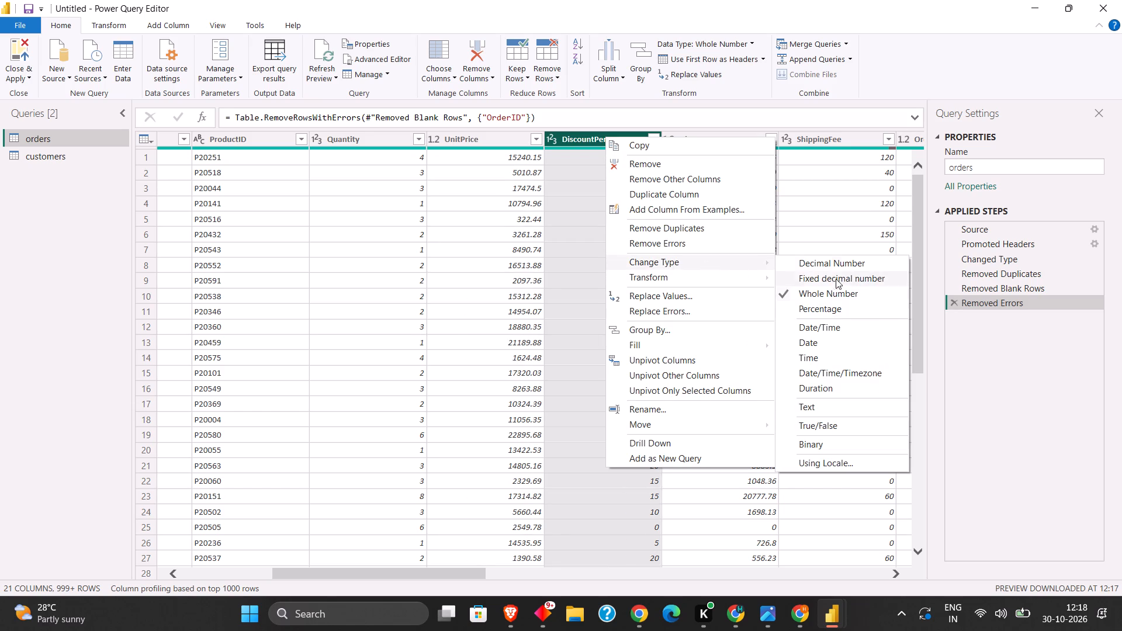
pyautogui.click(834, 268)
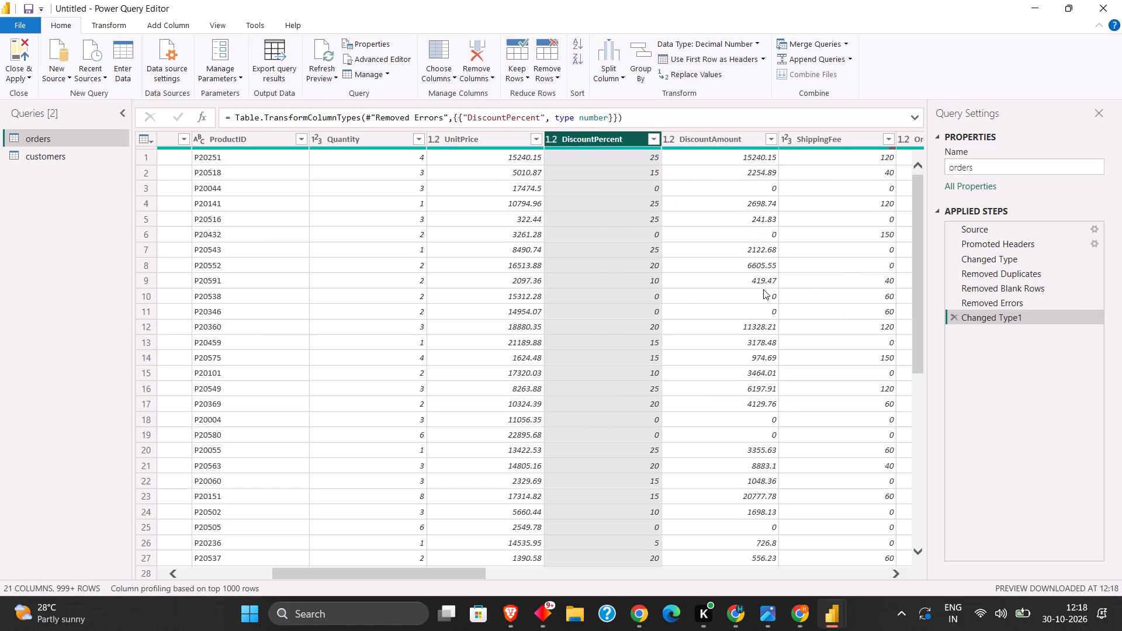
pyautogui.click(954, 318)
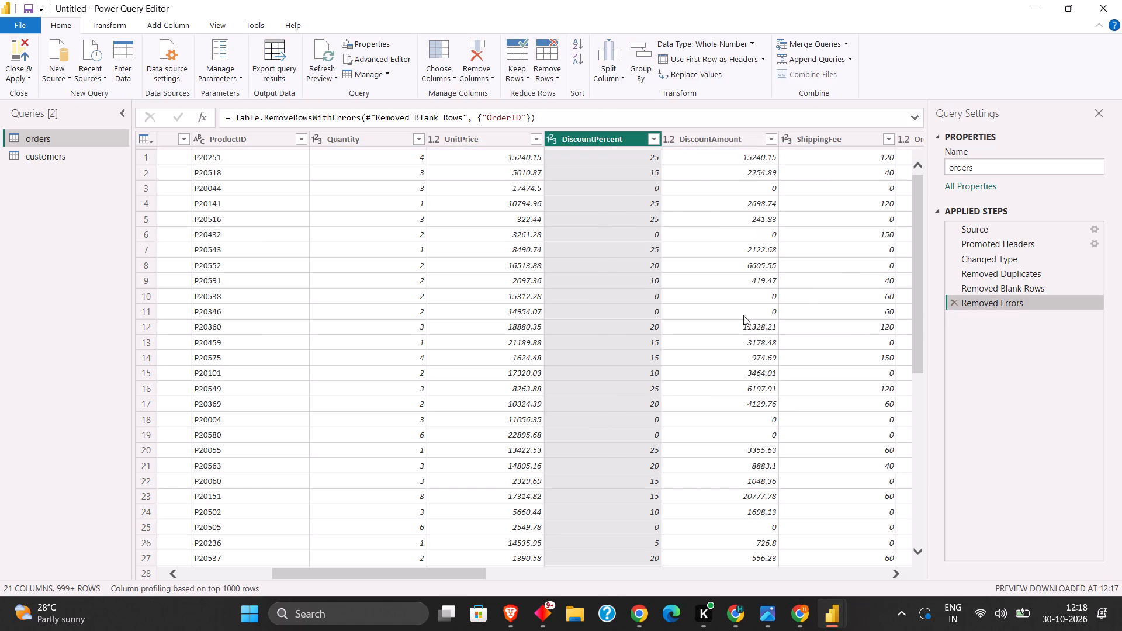
# Change the data type of the orders query's DiscountAmount column to Whole Number.
pyautogui.rightClick(740, 136)
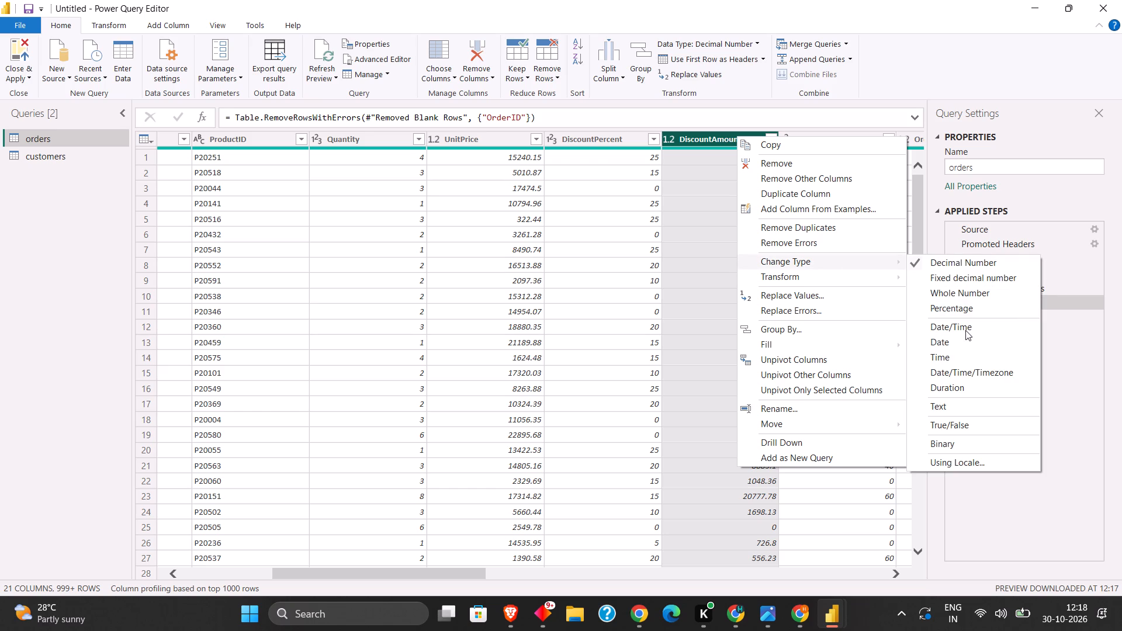
pyautogui.click(972, 296)
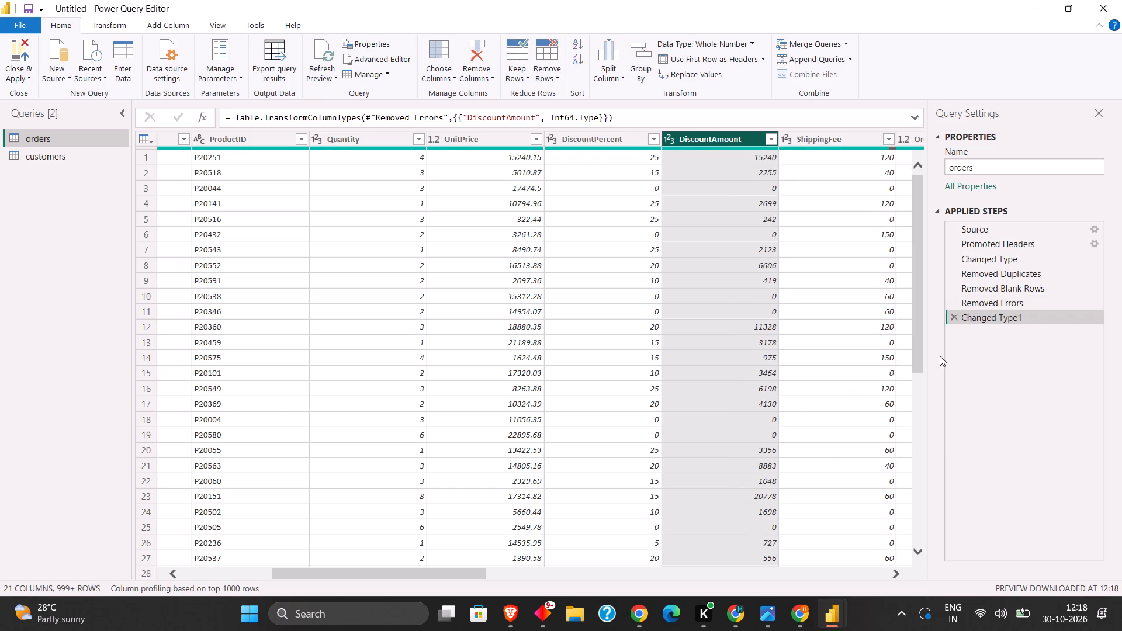
pyautogui.click(954, 304)
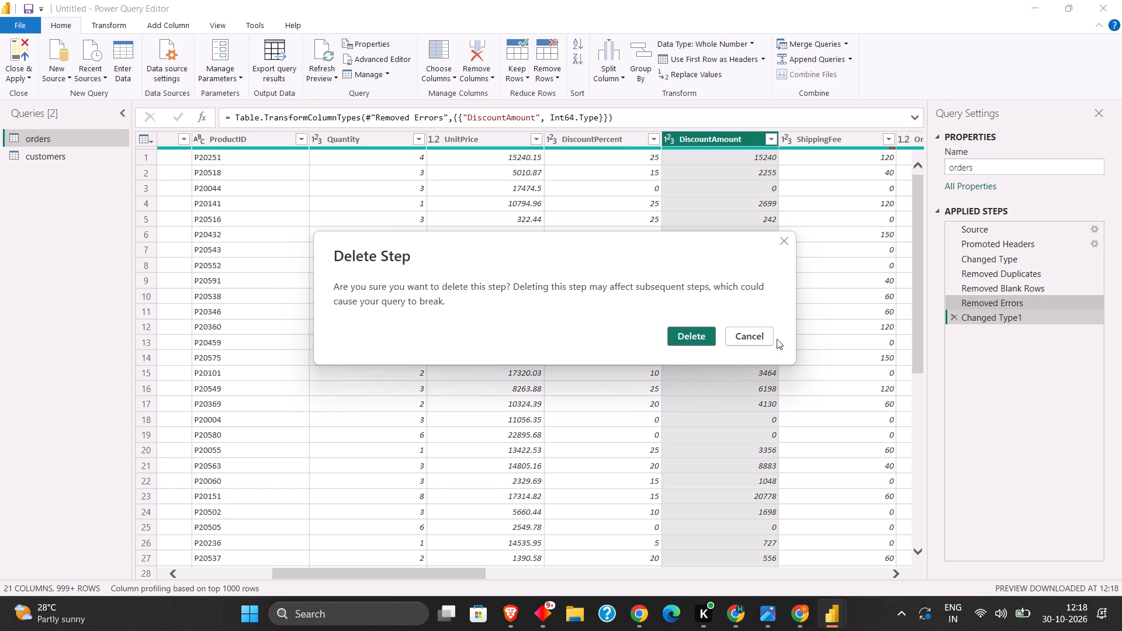
pyautogui.click(781, 237)
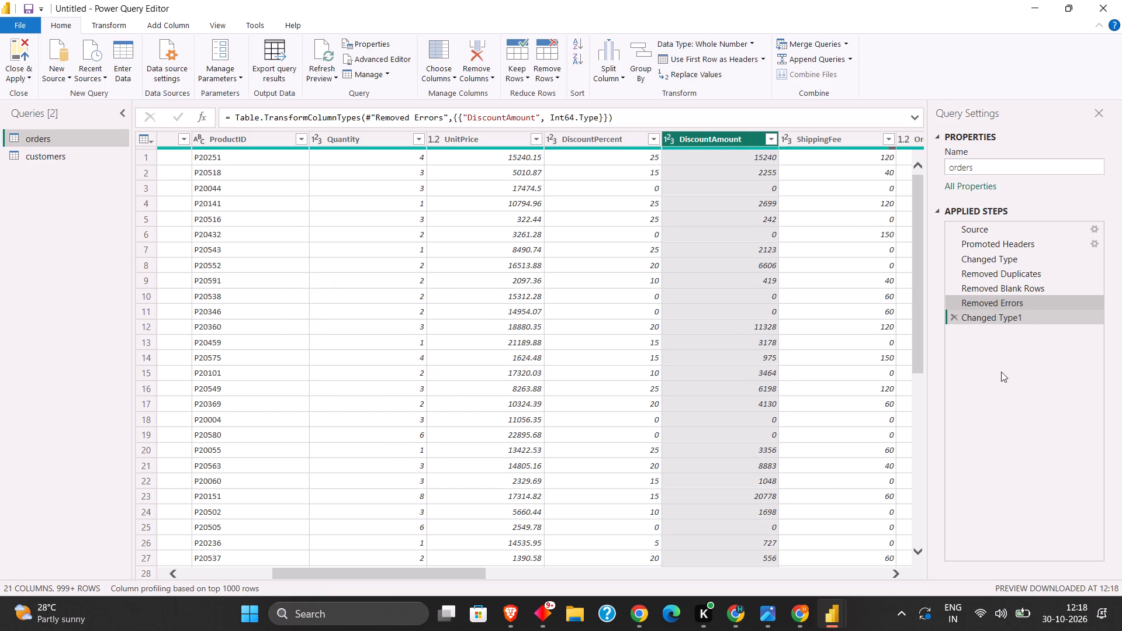
# Close the query editor and apply the changes, loading orders and customers into the report.
pyautogui.click(20, 55)
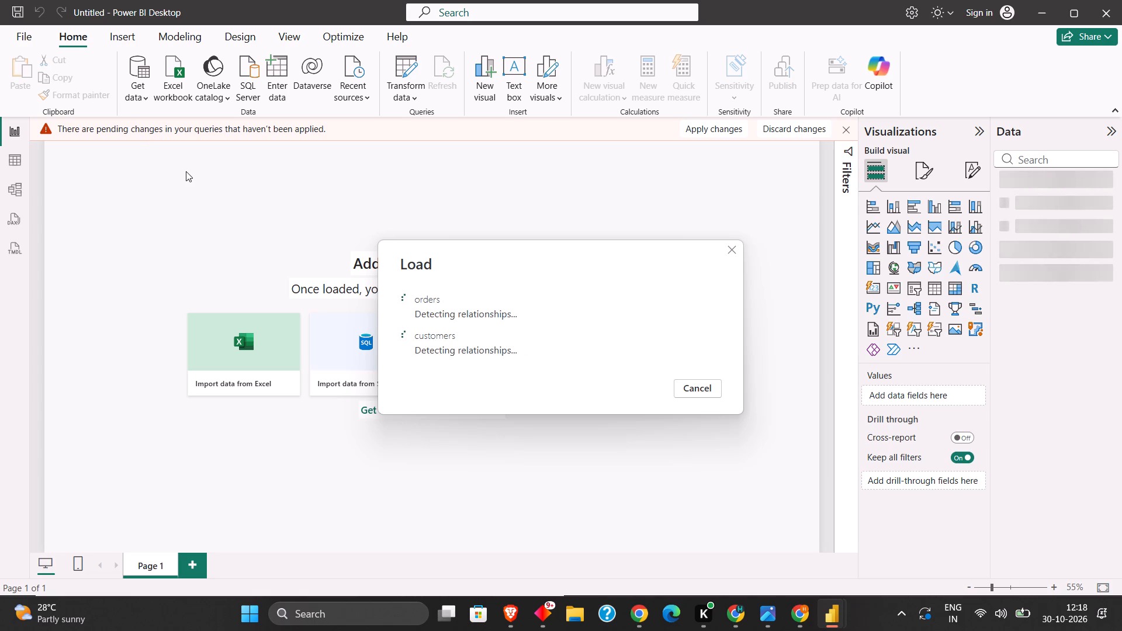
# Examine the rows of the loaded customers table and the model relationship between orders and customers.
pyautogui.click(13, 168)
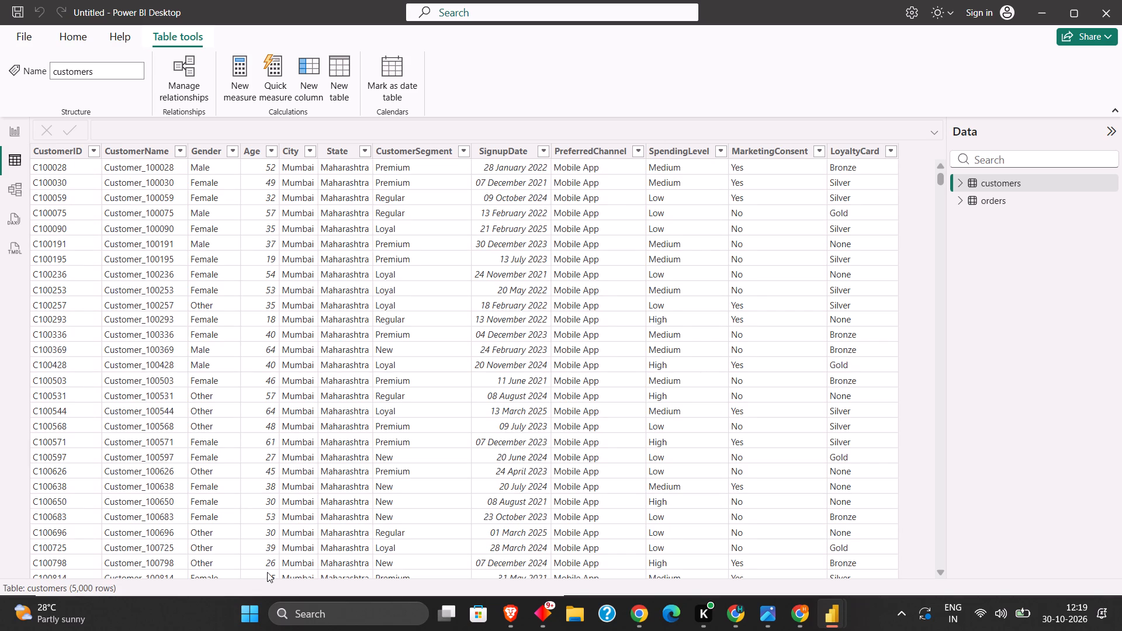
pyautogui.scroll(-20, 411, 455)
pyautogui.scroll(-3, 411, 455)
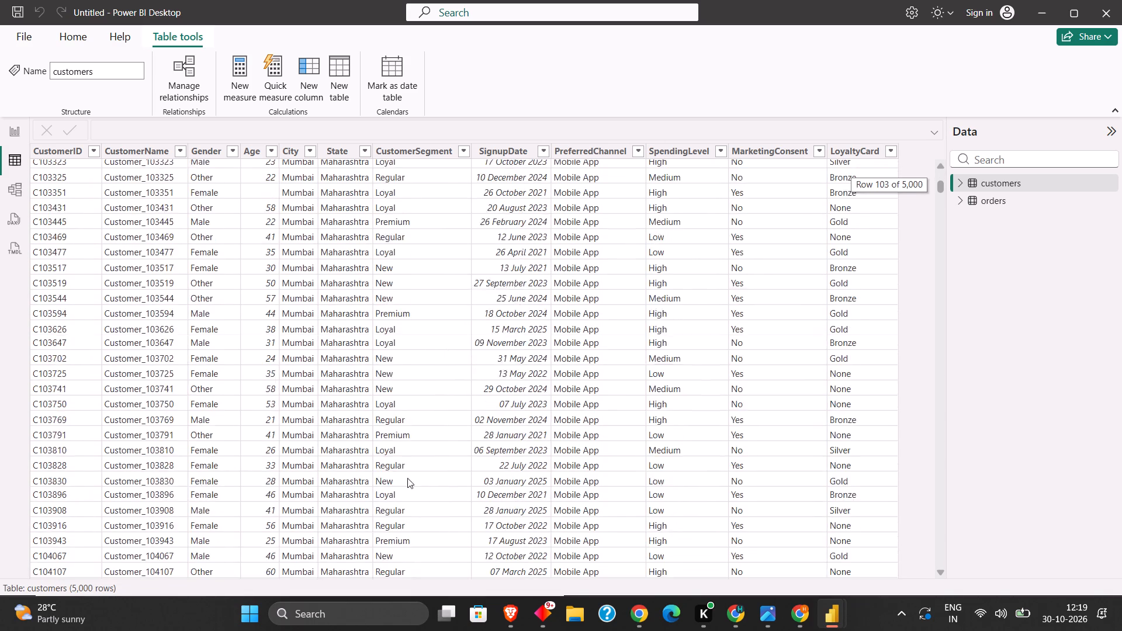
pyautogui.scroll(-13, 891, 477)
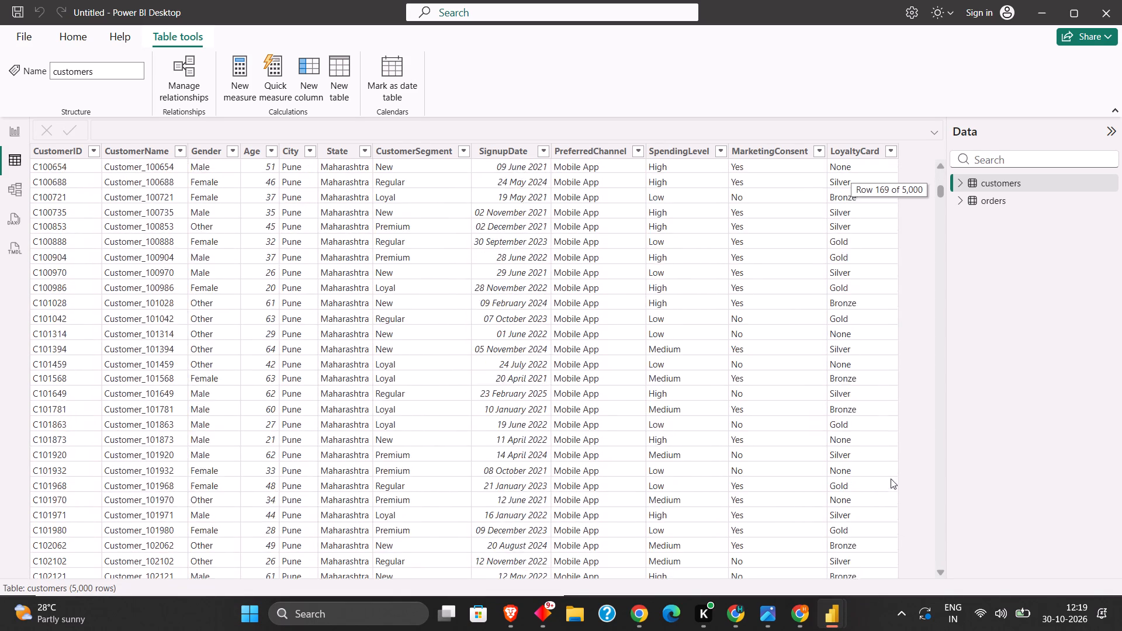
pyautogui.scroll(-2, 891, 479)
pyautogui.click(19, 185)
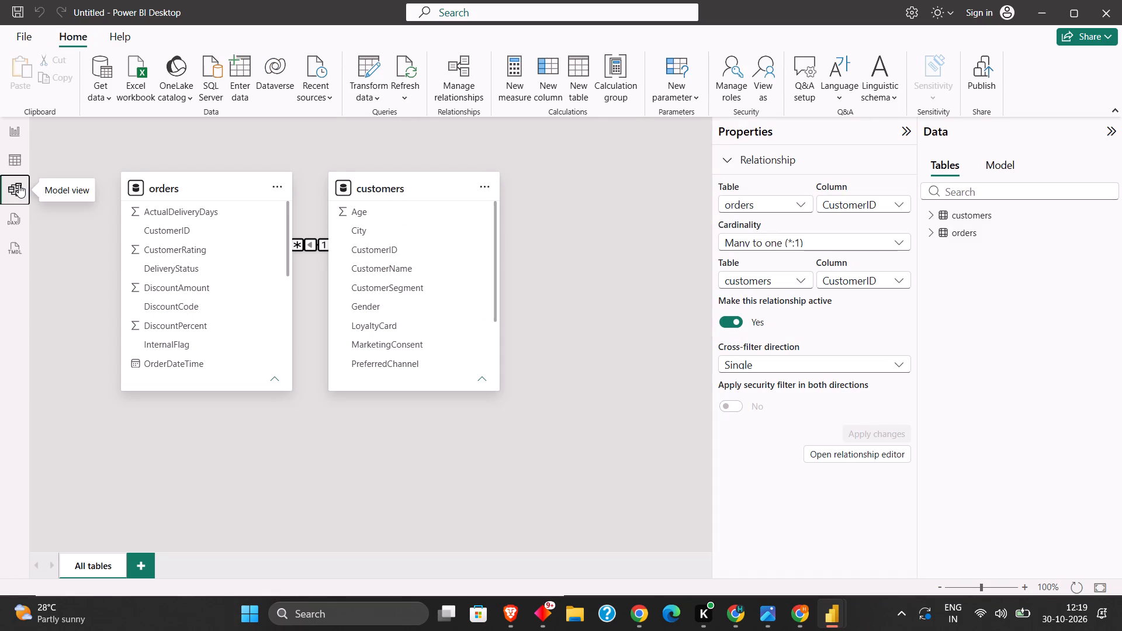
pyautogui.click(9, 158)
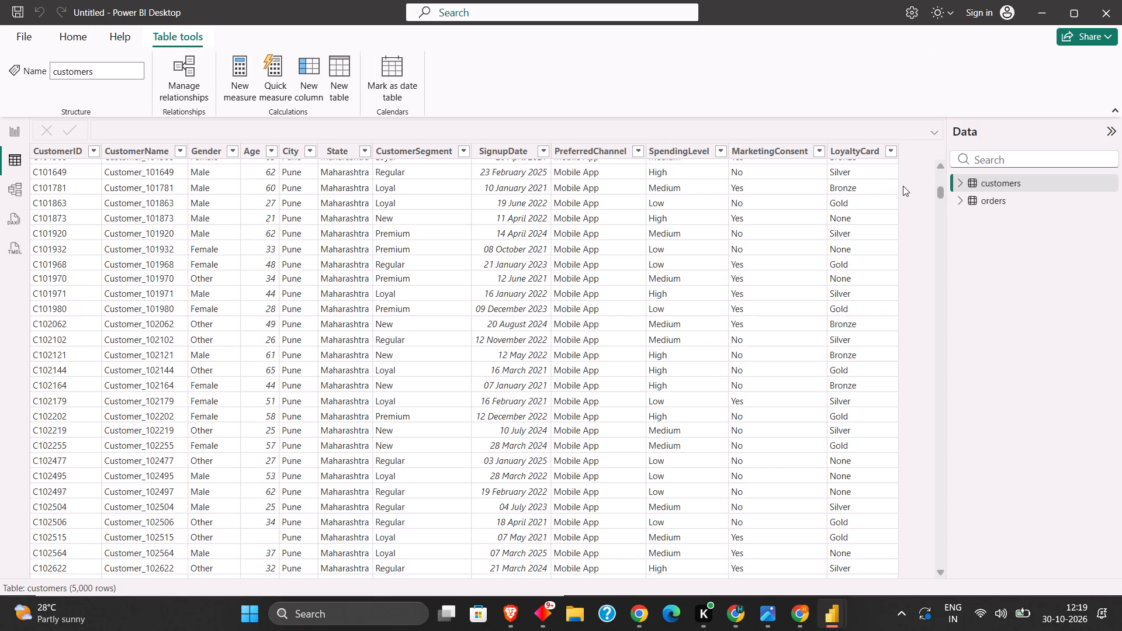
# Examine the rows and columns of the loaded orders table, from OrderID through PromisedDeliveryDays.
pyautogui.click(986, 193)
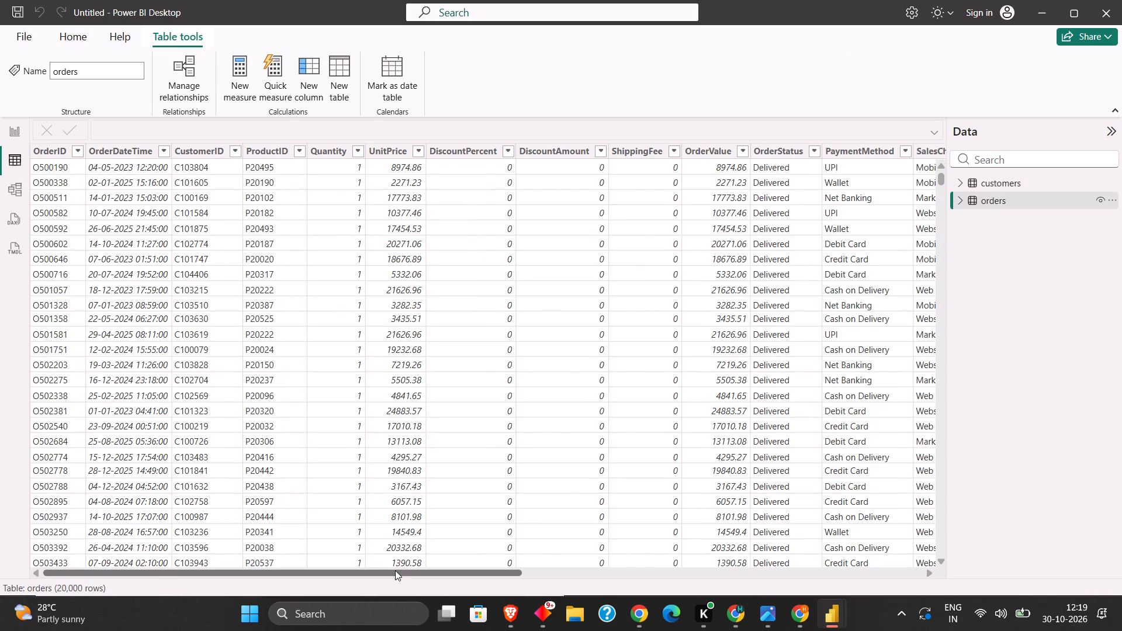
pyautogui.moveTo(395, 570); pyautogui.dragTo(519, 574)
pyautogui.scroll(-6, 613, 303)
pyautogui.scroll(1, 609, 324)
pyautogui.scroll(-2, 608, 327)
pyautogui.scroll(1, 604, 330)
pyautogui.scroll(-8, 603, 331)
pyautogui.scroll(1, 597, 336)
pyautogui.scroll(-1, 597, 336)
pyautogui.scroll(4, 597, 336)
pyautogui.scroll(-3, 597, 336)
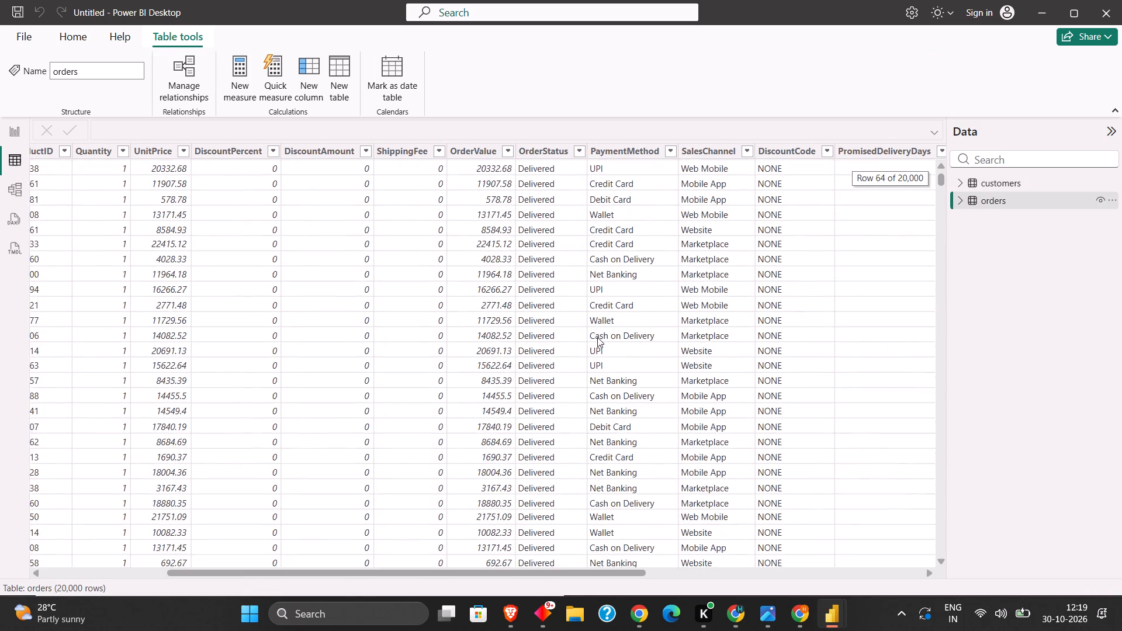
pyautogui.scroll(-17, 597, 337)
pyautogui.scroll(1, 565, 400)
pyautogui.scroll(-3, 565, 400)
pyautogui.scroll(1, 557, 435)
pyautogui.scroll(-2, 556, 435)
pyautogui.scroll(1, 555, 439)
pyautogui.scroll(-4, 555, 441)
pyautogui.scroll(3, 547, 476)
pyautogui.scroll(-4, 549, 480)
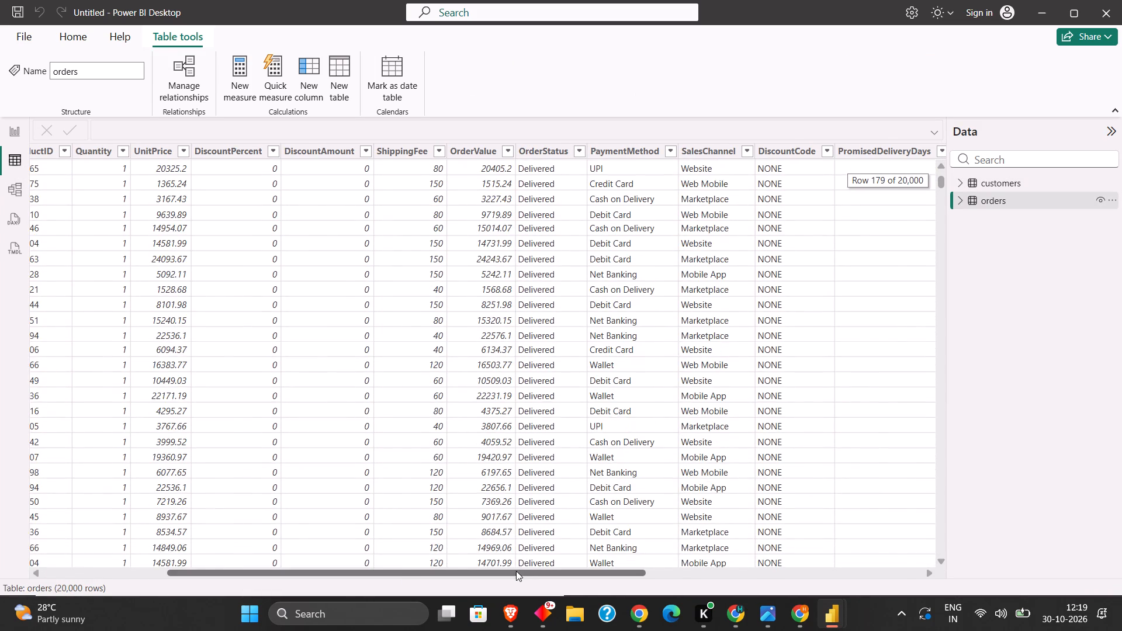
pyautogui.moveTo(516, 571); pyautogui.dragTo(409, 566)
pyautogui.scroll(-10, 440, 390)
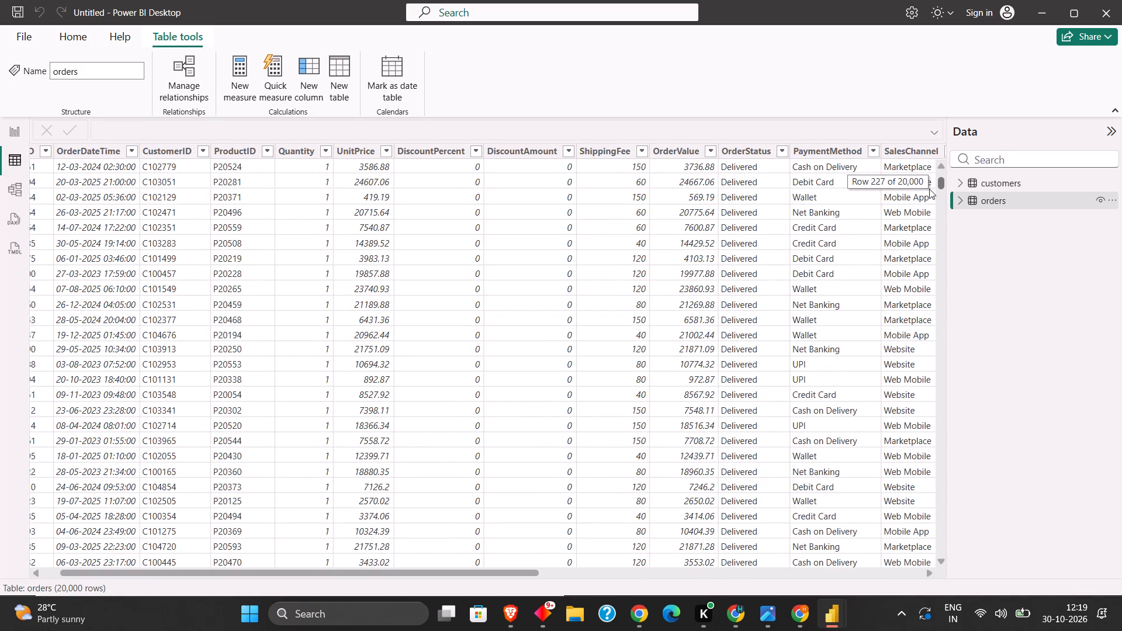
# Examine the quantity, unit price, discount, order value and status columns in rows further down the orders table.
pyautogui.moveTo(937, 186); pyautogui.dragTo(927, 310)
pyautogui.scroll(-18, 827, 359)
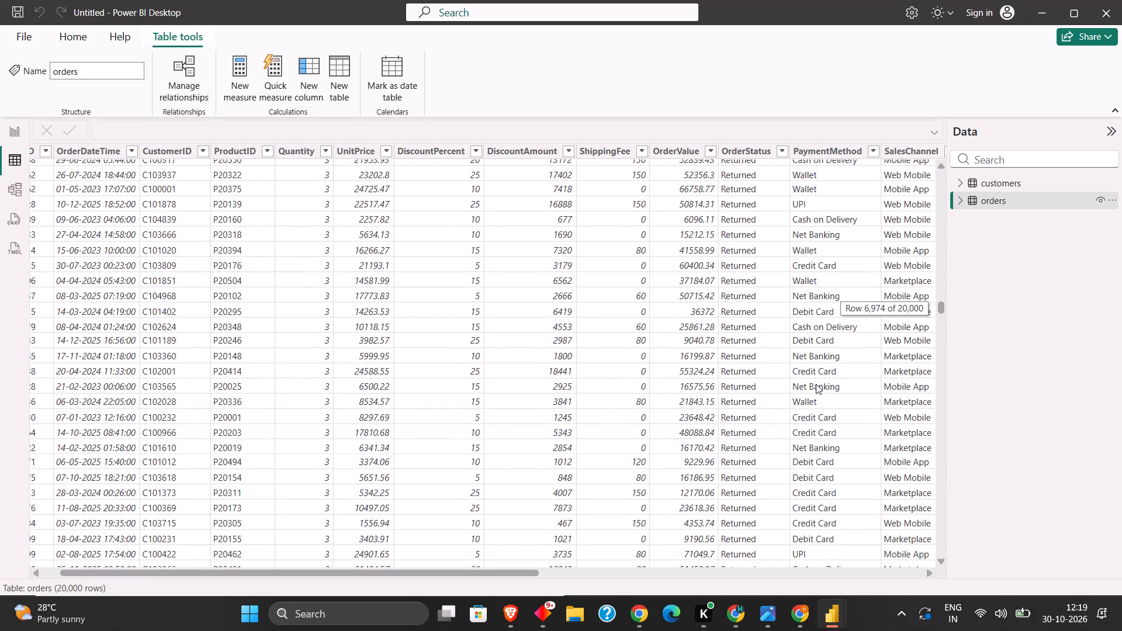
pyautogui.scroll(-1, 816, 384)
pyautogui.scroll(-5, 406, 536)
pyautogui.scroll(1, 404, 561)
pyautogui.scroll(-13, 441, 516)
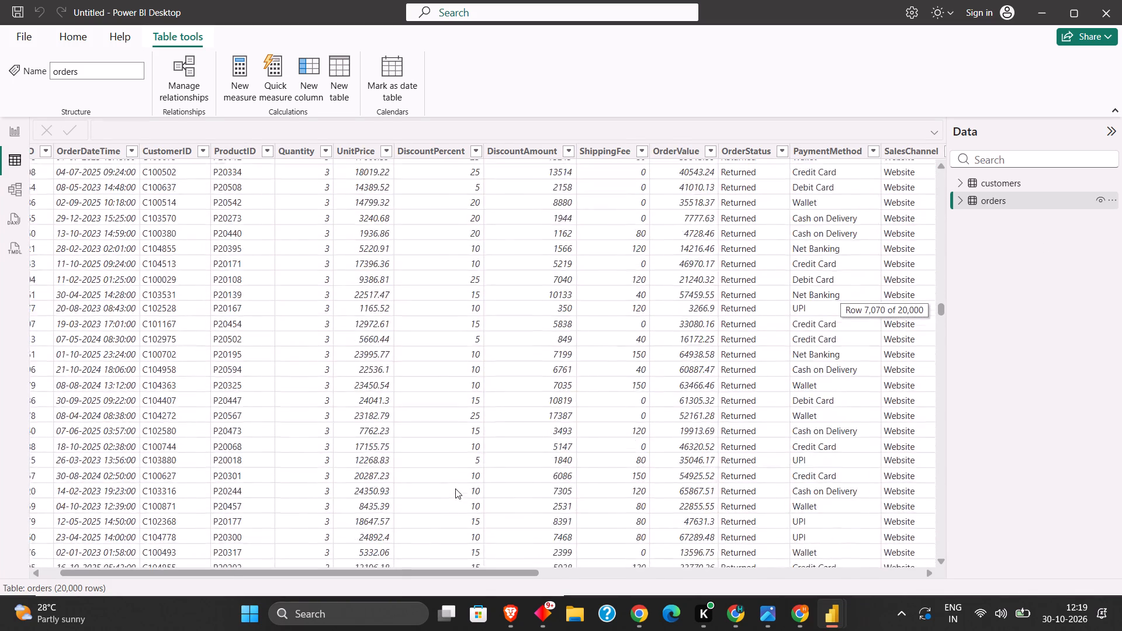
pyautogui.scroll(-19, 455, 488)
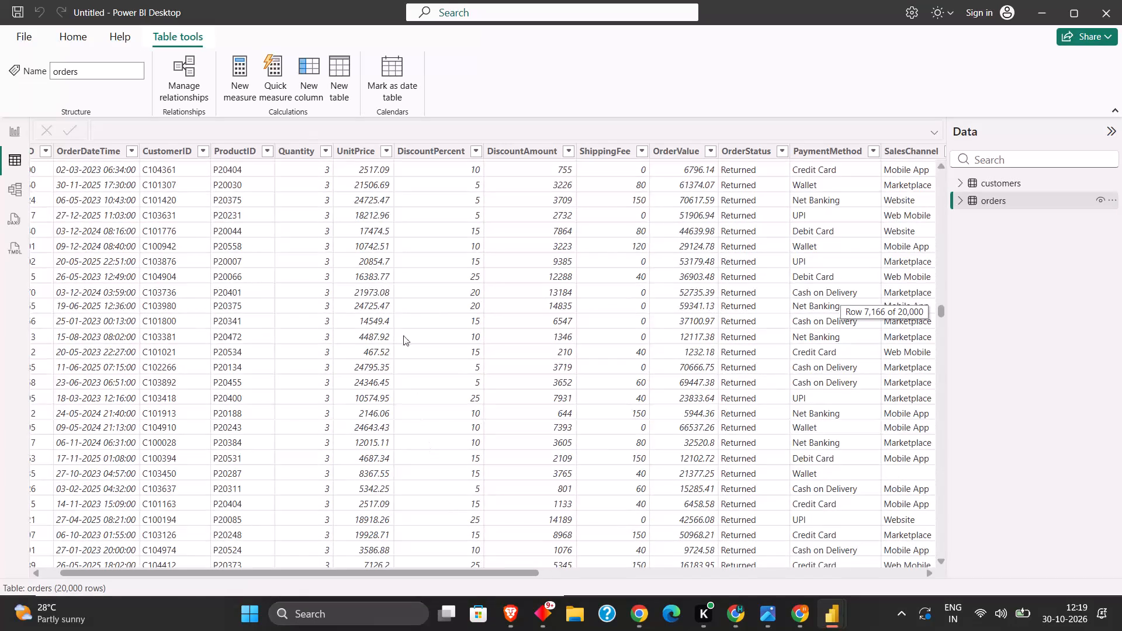
pyautogui.scroll(16, 359, 226)
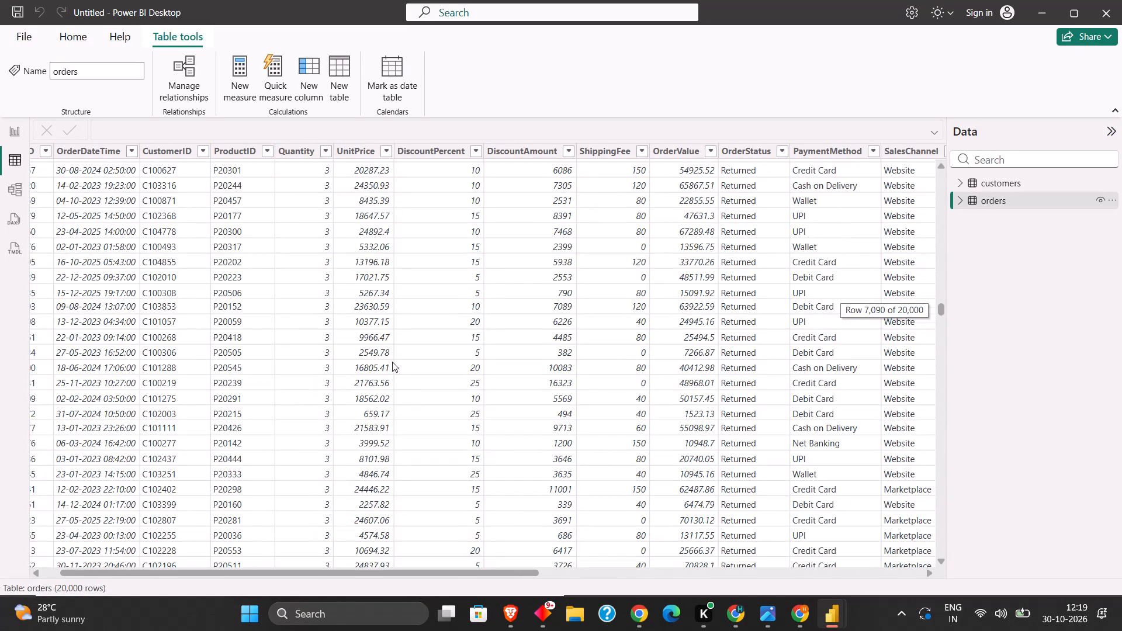
pyautogui.tripleClick(379, 366)
pyautogui.tripleClick(379, 366)
pyautogui.click(379, 366)
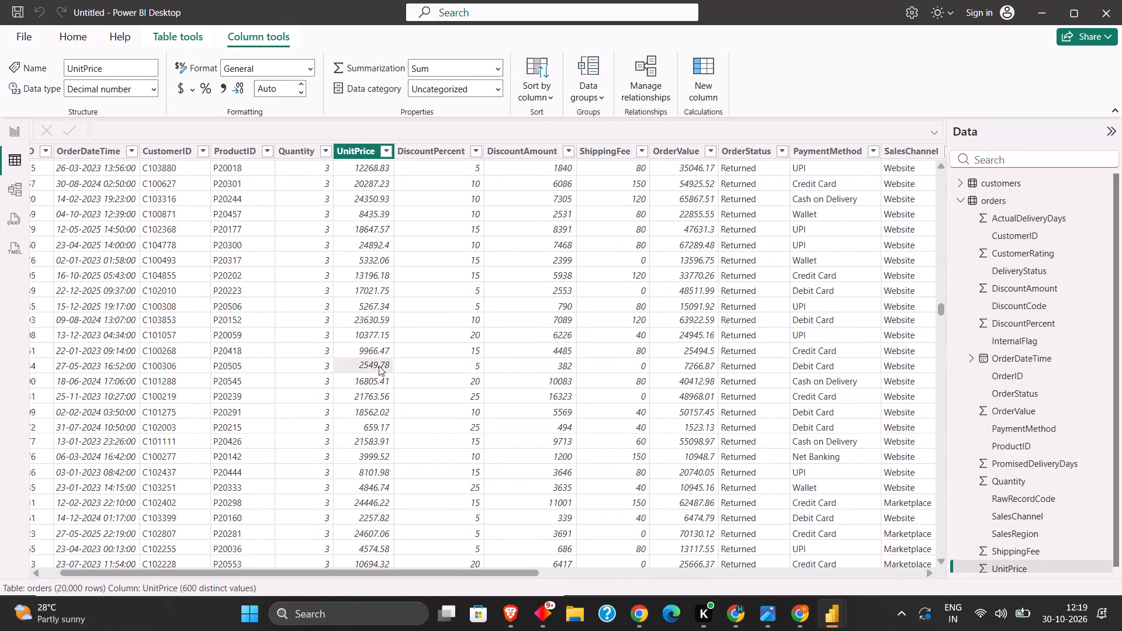
# Examine the orders table's remaining columns, from OrderStatus through RawRecordCode, across the same rows and the first rows.
pyautogui.moveTo(429, 571); pyautogui.dragTo(738, 559)
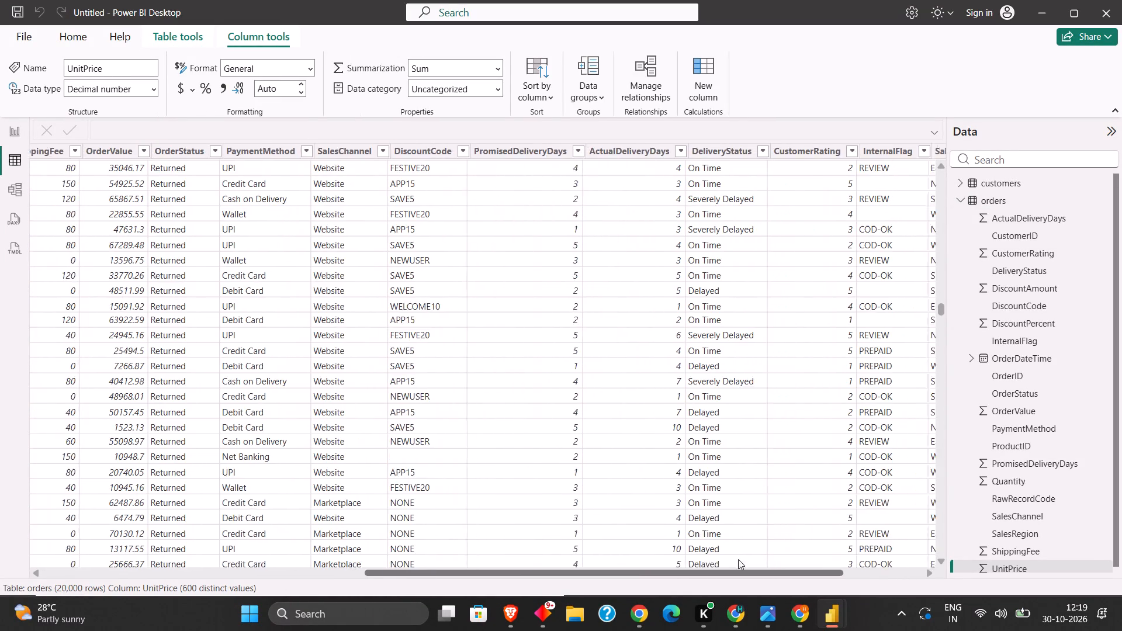
pyautogui.moveTo(738, 559); pyautogui.dragTo(865, 541)
pyautogui.scroll(-4, 814, 346)
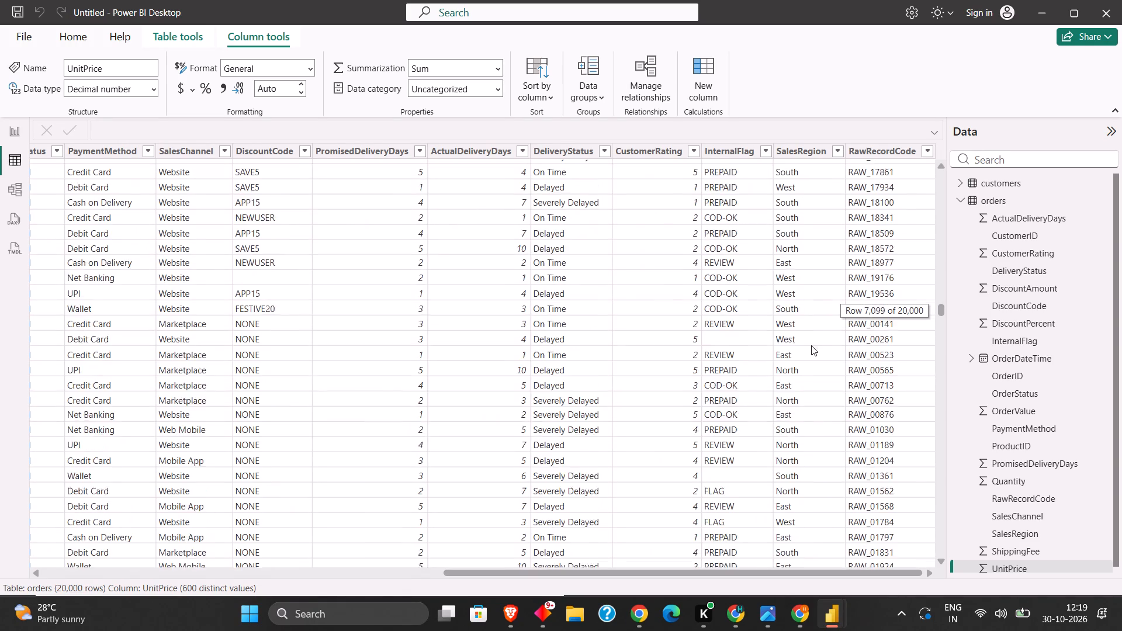
pyautogui.scroll(2, 803, 363)
pyautogui.scroll(-1, 803, 363)
pyautogui.scroll(15, 801, 359)
pyautogui.scroll(9, 802, 359)
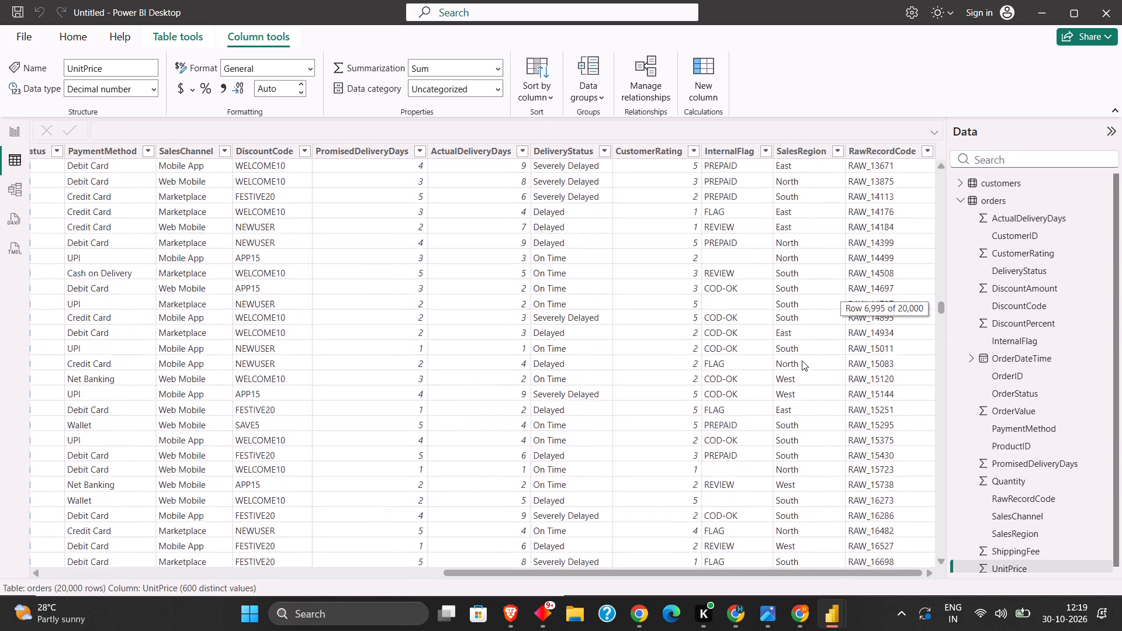
pyautogui.scroll(9, 802, 360)
pyautogui.moveTo(944, 308); pyautogui.dragTo(944, 306)
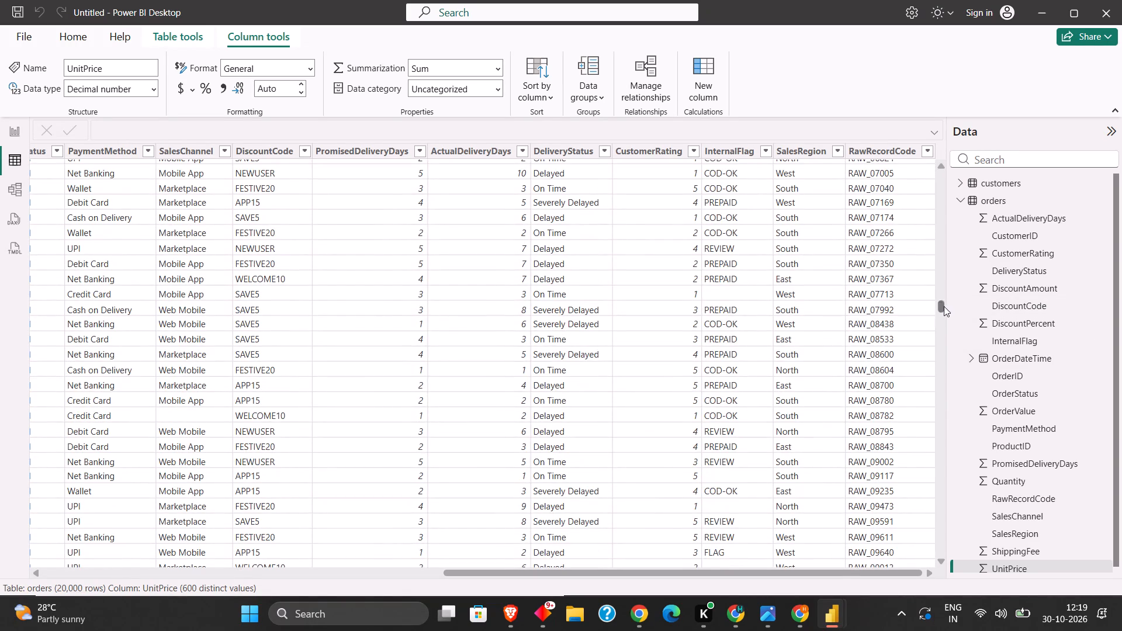
pyautogui.moveTo(944, 306); pyautogui.dragTo(924, 147)
pyautogui.scroll(-5, 545, 343)
pyautogui.scroll(5, 486, 363)
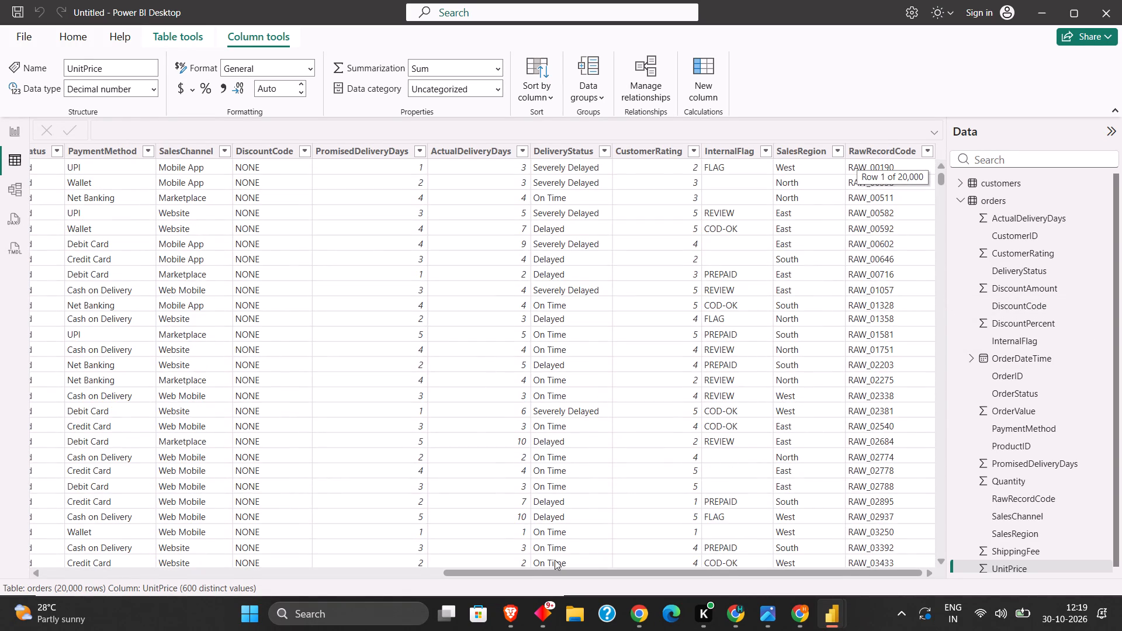
# Review the first rows of the orders table across the price, discount, shipping fee, order value and status columns.
pyautogui.moveTo(550, 568); pyautogui.dragTo(456, 583)
pyautogui.scroll(3, 532, 443)
pyautogui.scroll(-9, 532, 441)
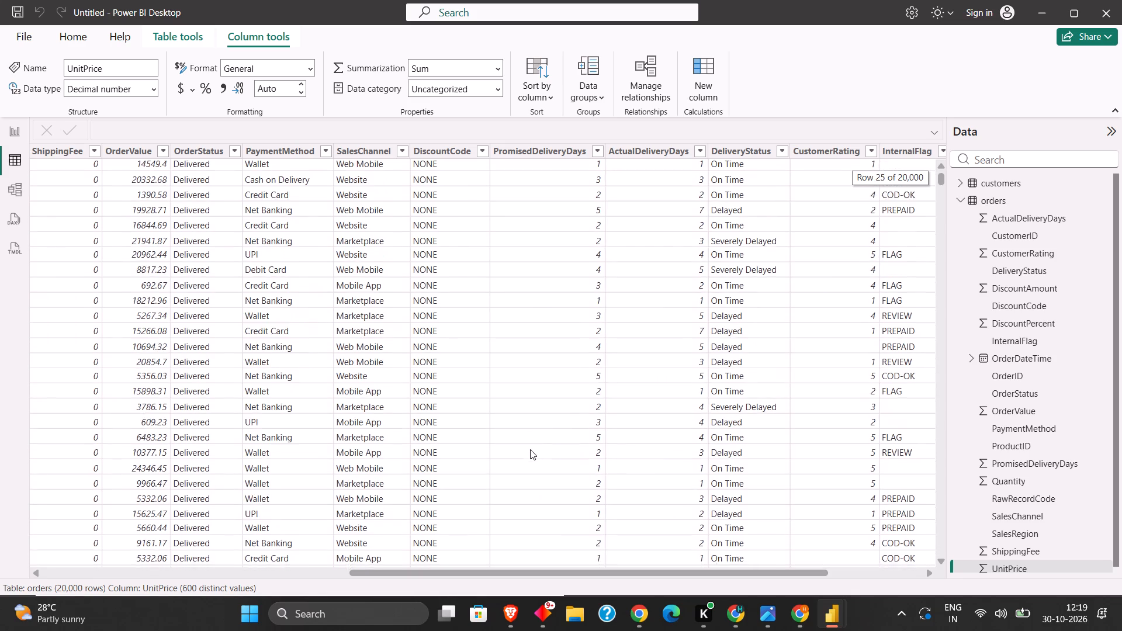
pyautogui.moveTo(452, 574); pyautogui.dragTo(308, 579)
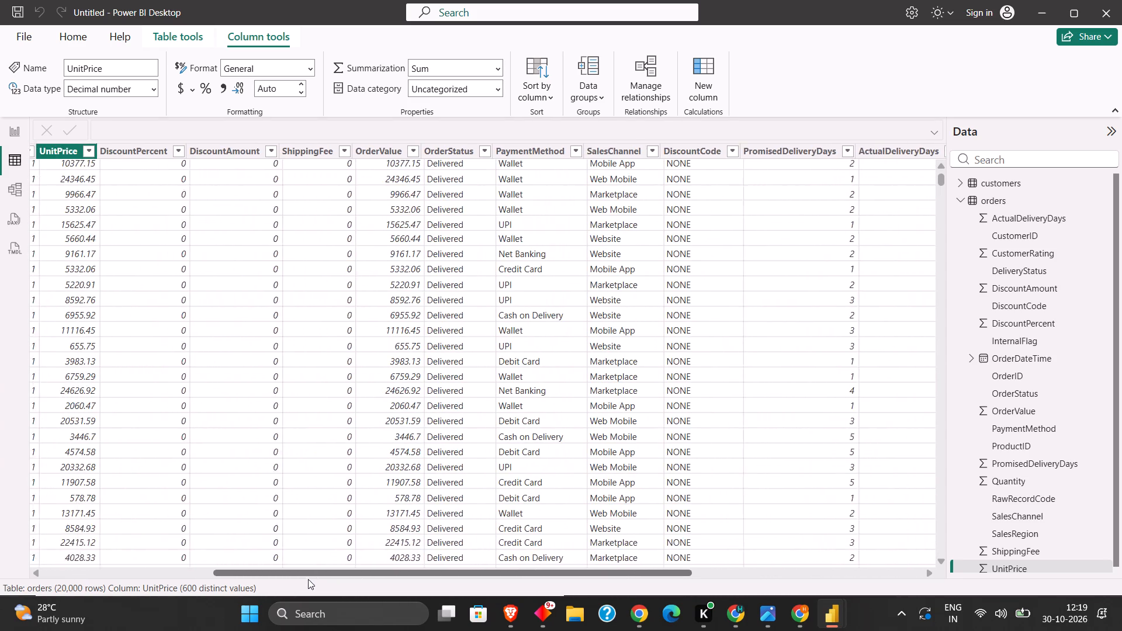
pyautogui.moveTo(308, 579); pyautogui.dragTo(161, 574)
pyautogui.scroll(-5, 745, 453)
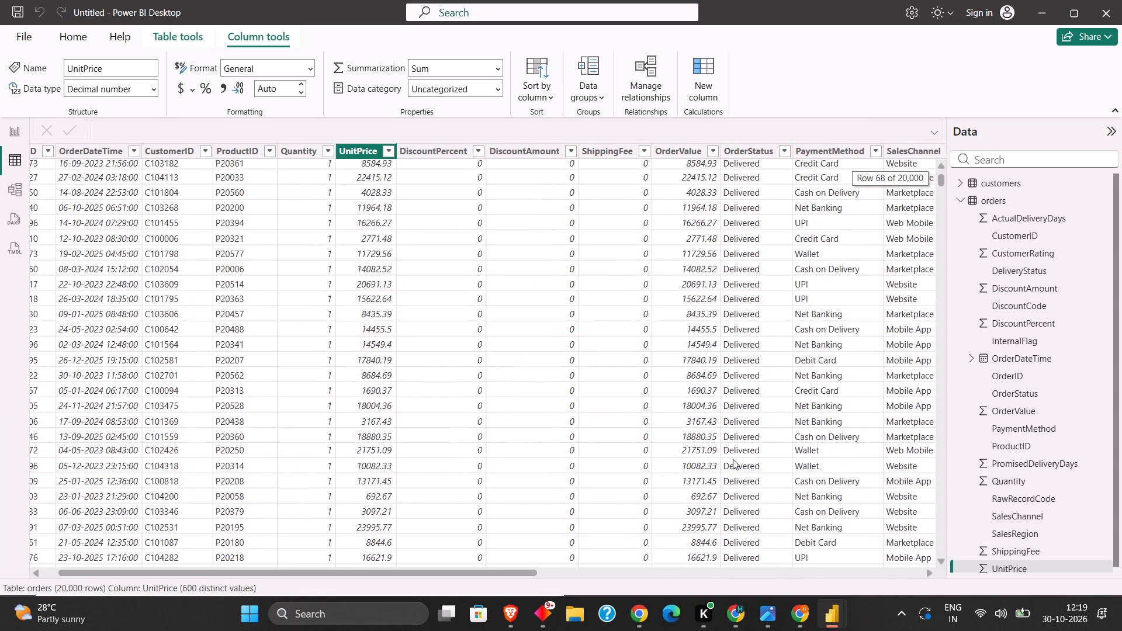
pyautogui.scroll(-19, 733, 459)
pyautogui.scroll(4, 732, 459)
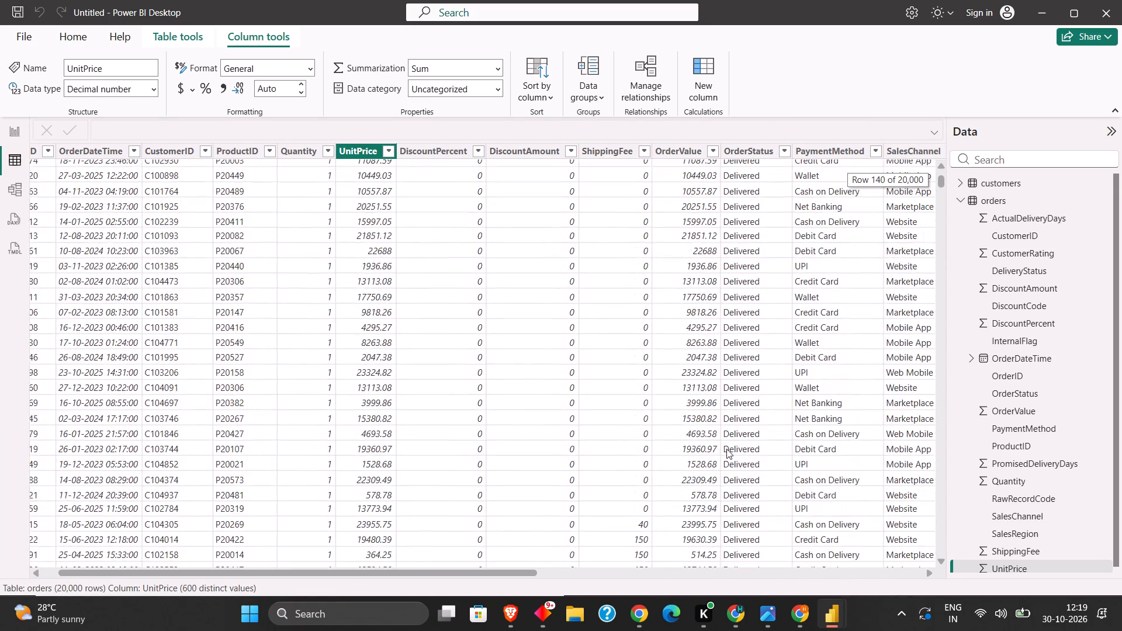
pyautogui.scroll(9, 725, 446)
pyautogui.scroll(-1, 721, 434)
pyautogui.scroll(20, 718, 434)
pyautogui.scroll(4, 718, 434)
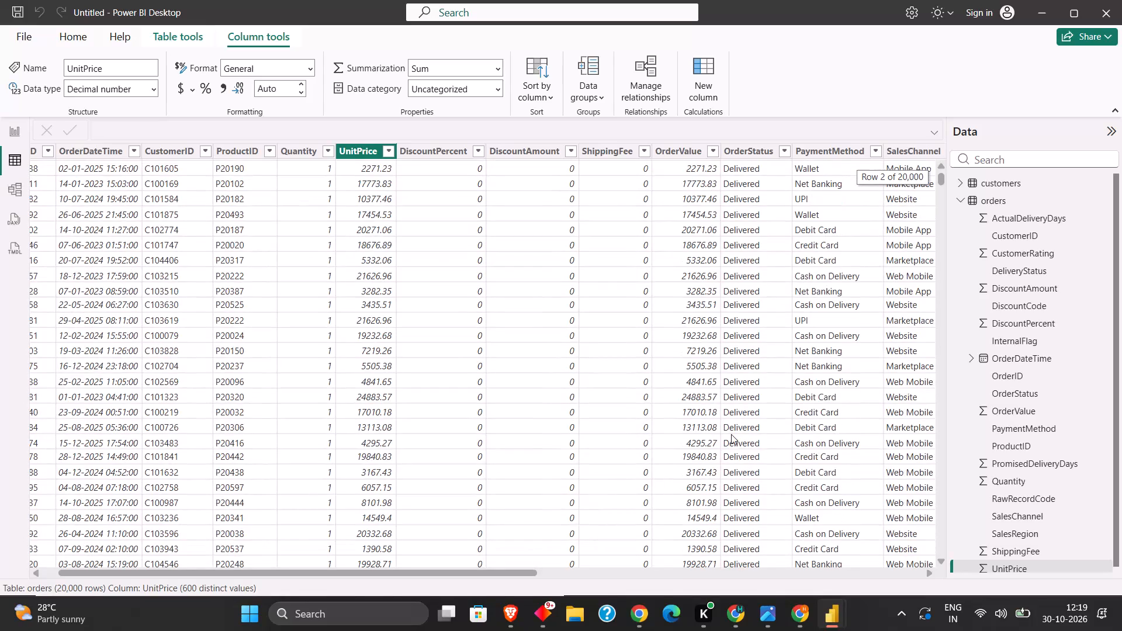
pyautogui.scroll(12, 731, 434)
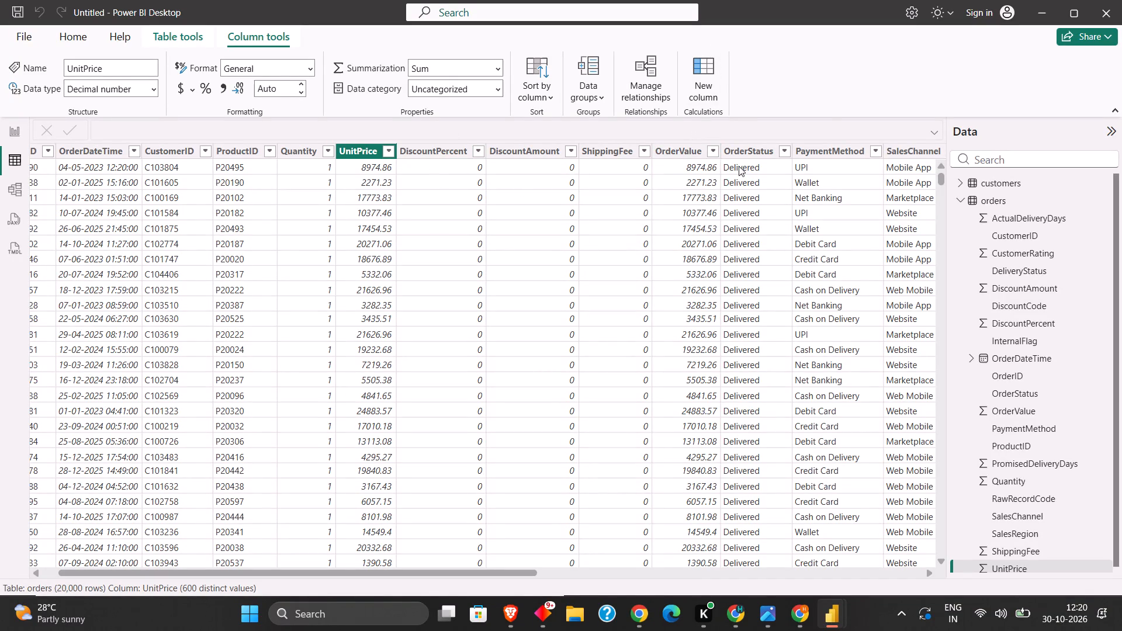
# Add a new calculated column to the orders table.
pyautogui.click(710, 69)
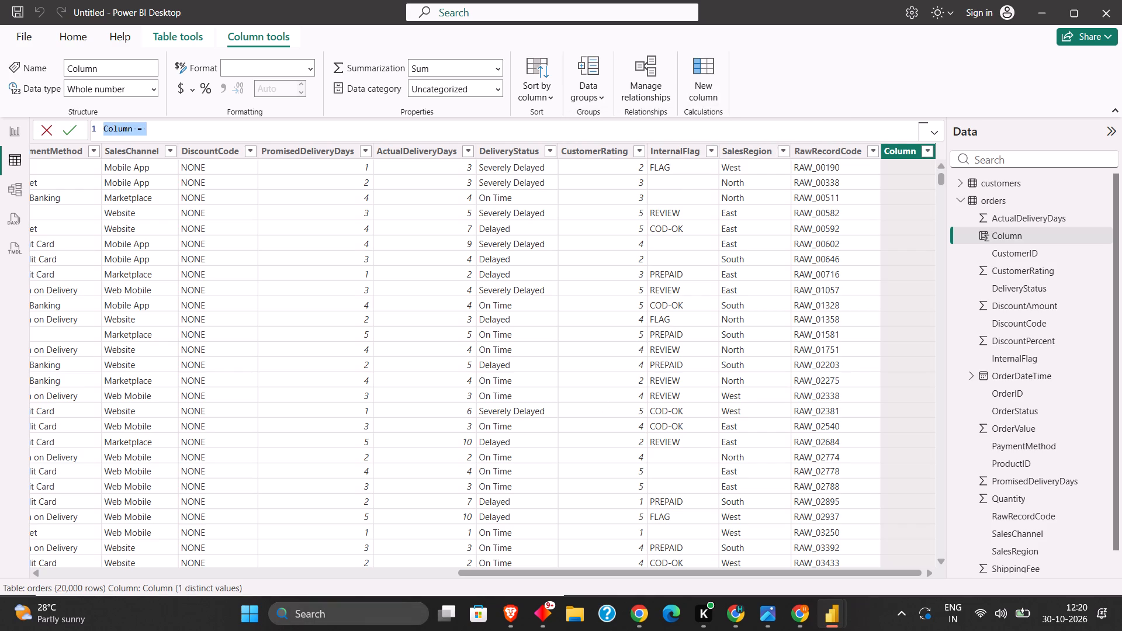
# Examine the Quantity, UnitPrice, DiscountPercent, DiscountAmount and OrderValue columns throughout the orders rows for the new column's formula.
pyautogui.moveTo(494, 570); pyautogui.dragTo(237, 581)
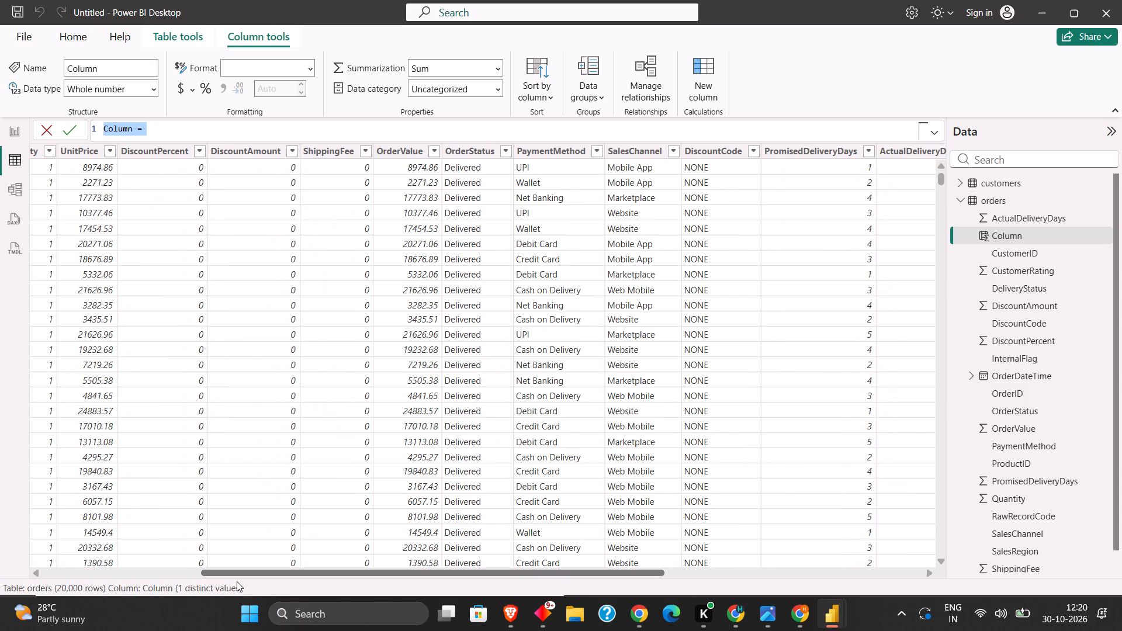
pyautogui.moveTo(237, 581); pyautogui.dragTo(125, 592)
pyautogui.scroll(-3, 396, 503)
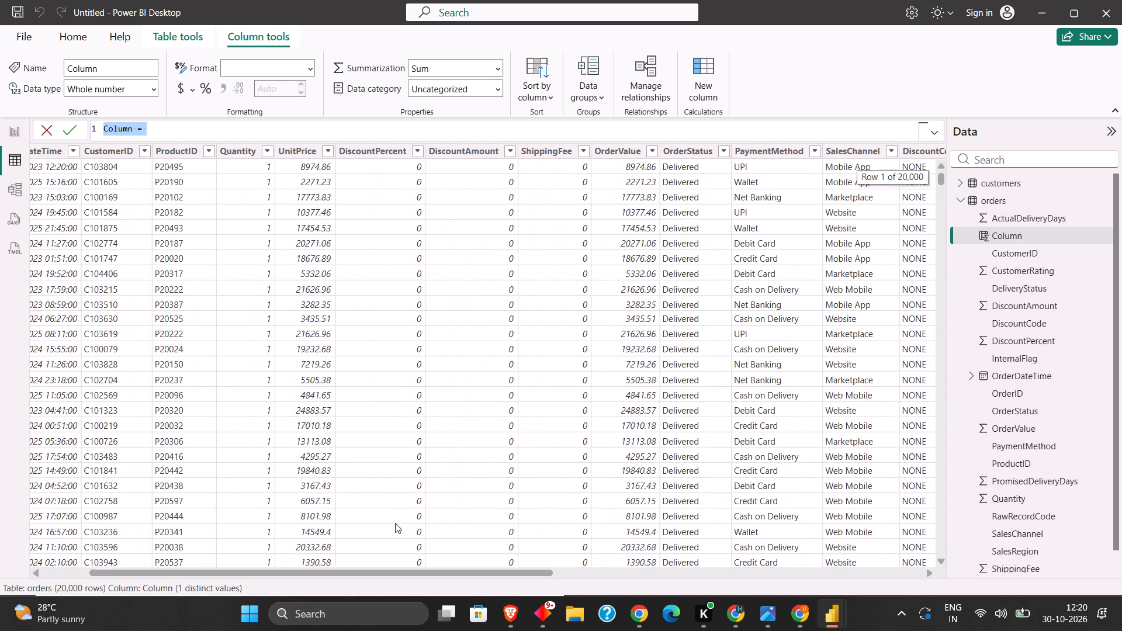
pyautogui.scroll(-20, 395, 523)
pyautogui.scroll(-8, 395, 523)
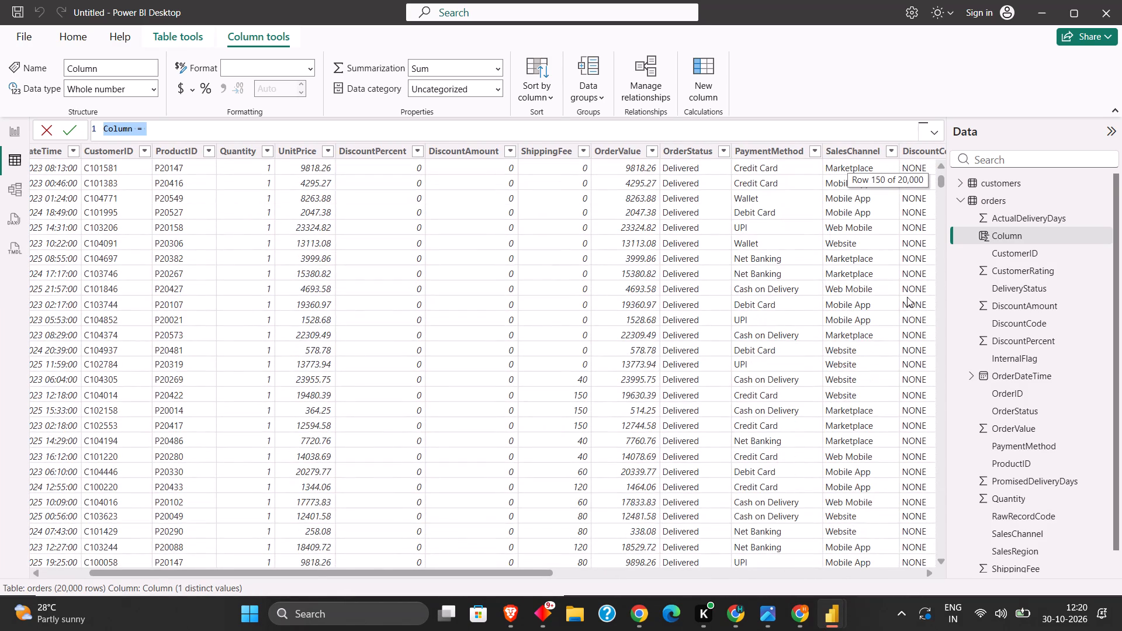
pyautogui.moveTo(938, 182); pyautogui.dragTo(939, 192)
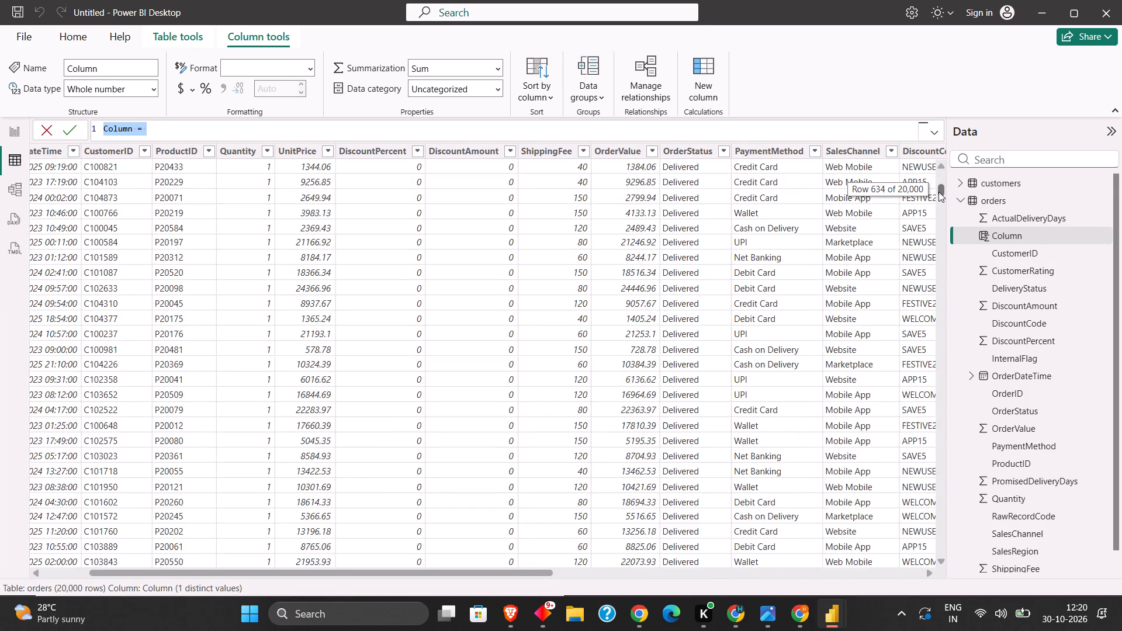
pyautogui.moveTo(939, 192); pyautogui.dragTo(939, 212)
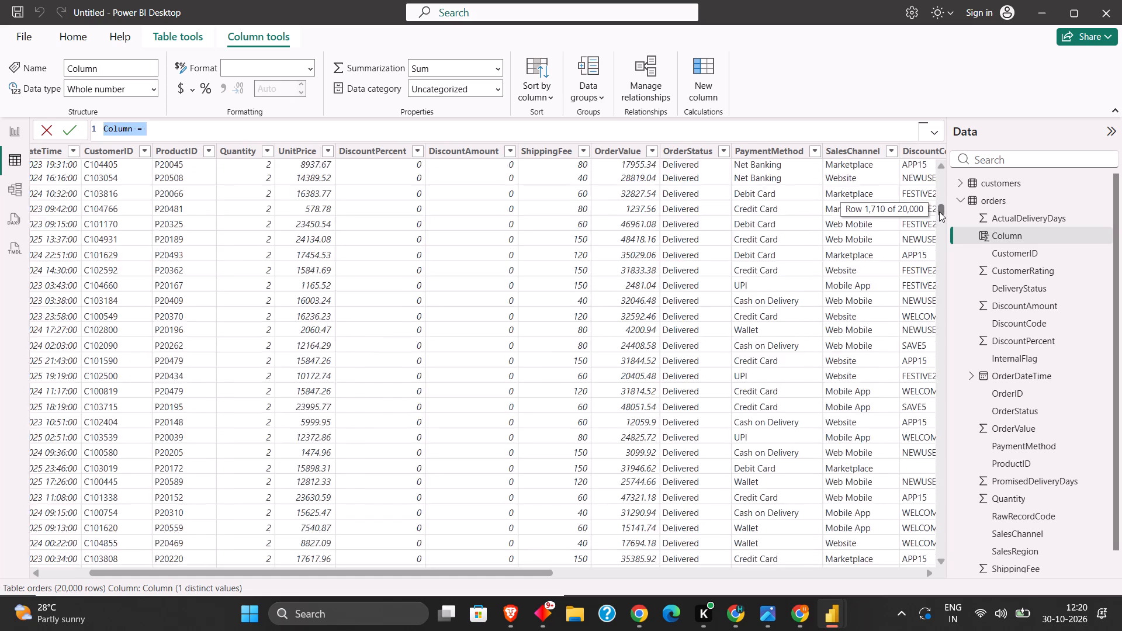
pyautogui.moveTo(939, 212); pyautogui.dragTo(933, 228)
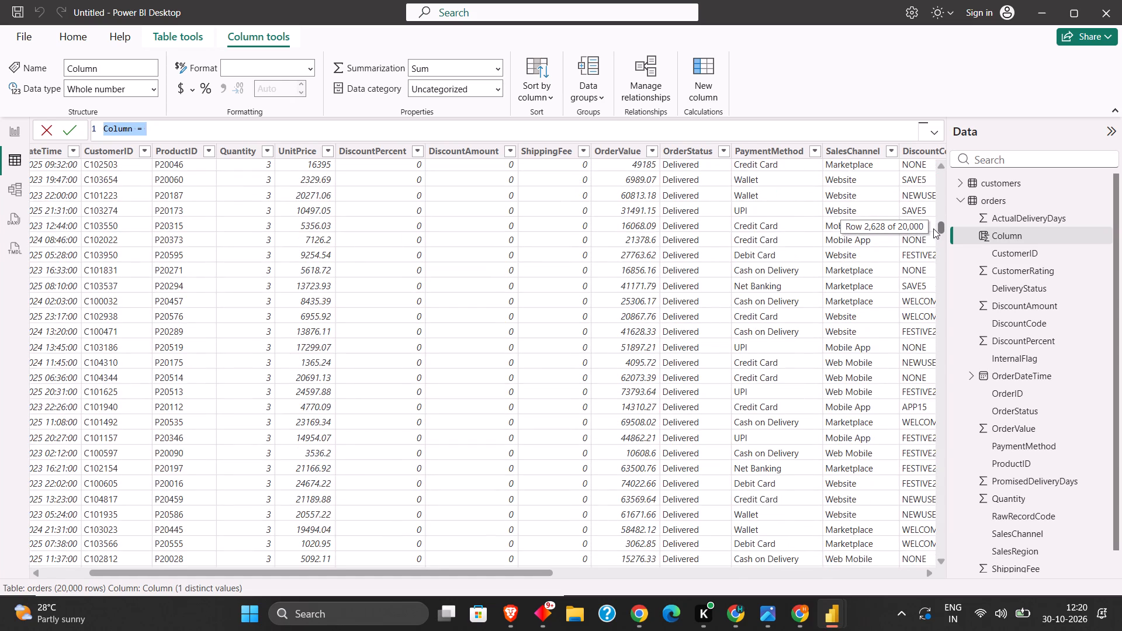
pyautogui.moveTo(933, 228); pyautogui.dragTo(930, 241)
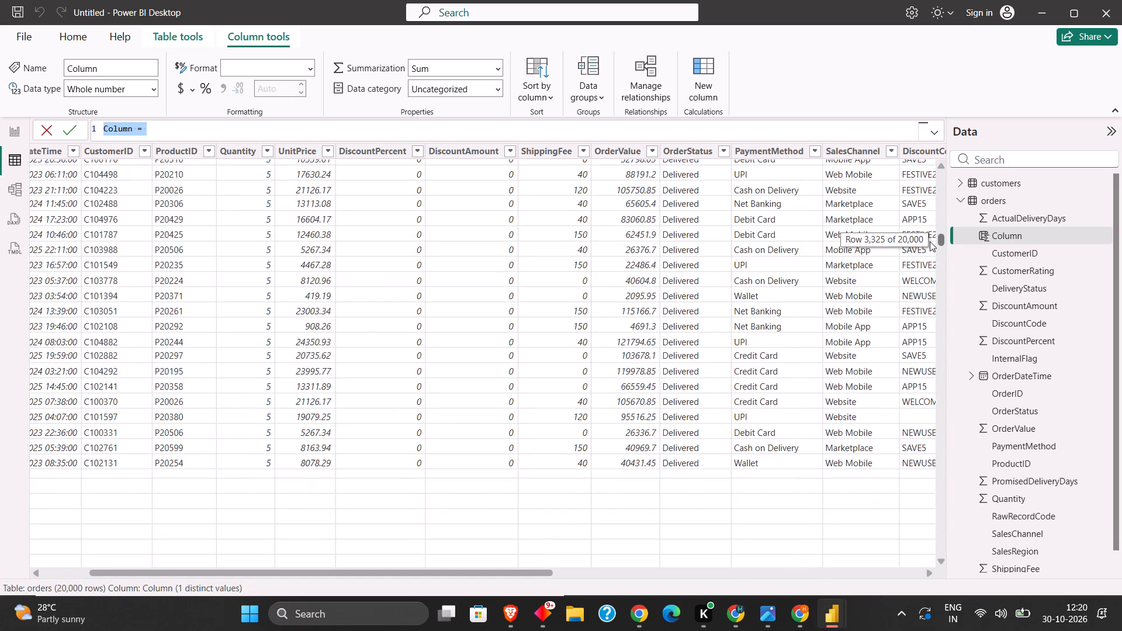
pyautogui.moveTo(930, 241); pyautogui.dragTo(926, 251)
pyautogui.hotkey('ctrl', 'f')
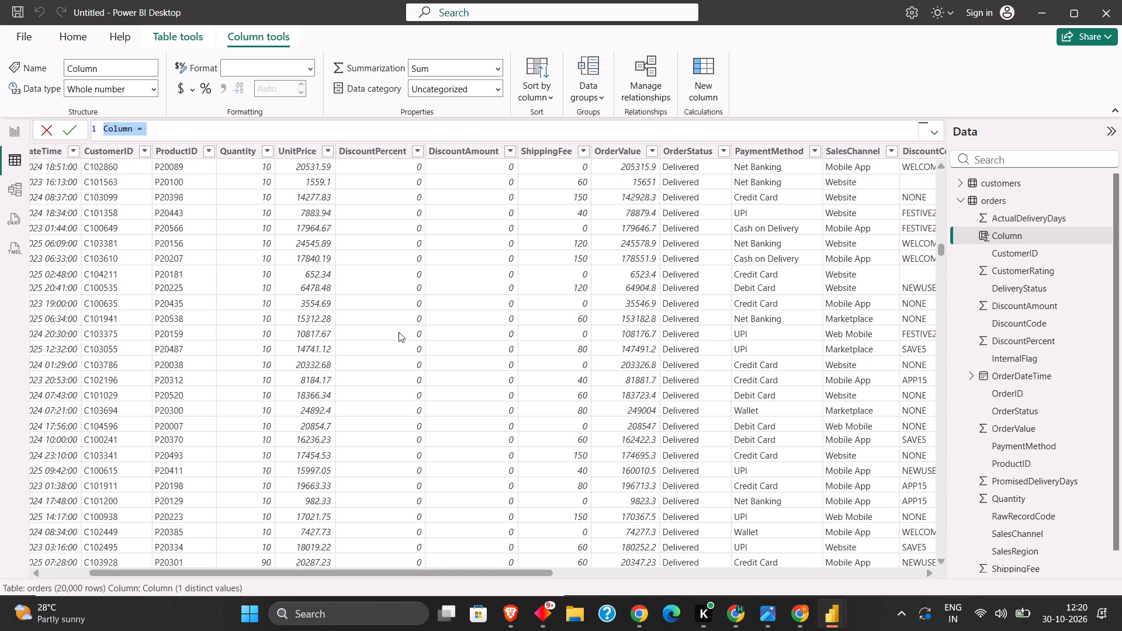
pyautogui.scroll(-10, 407, 324)
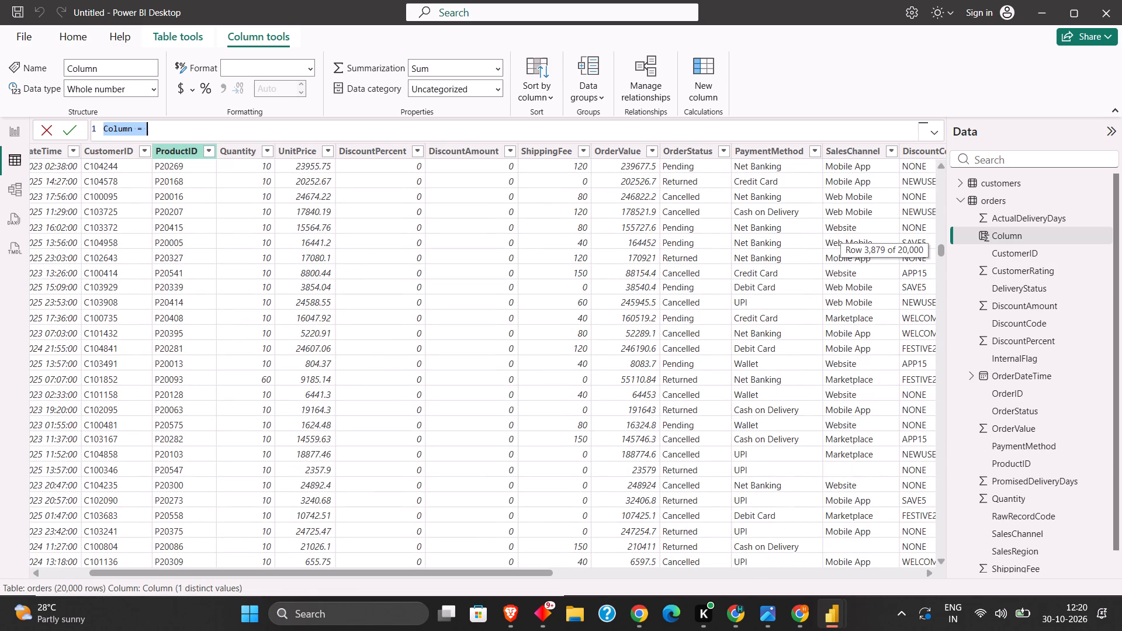
pyautogui.click(209, 129)
pyautogui.scroll(-8, 204, 403)
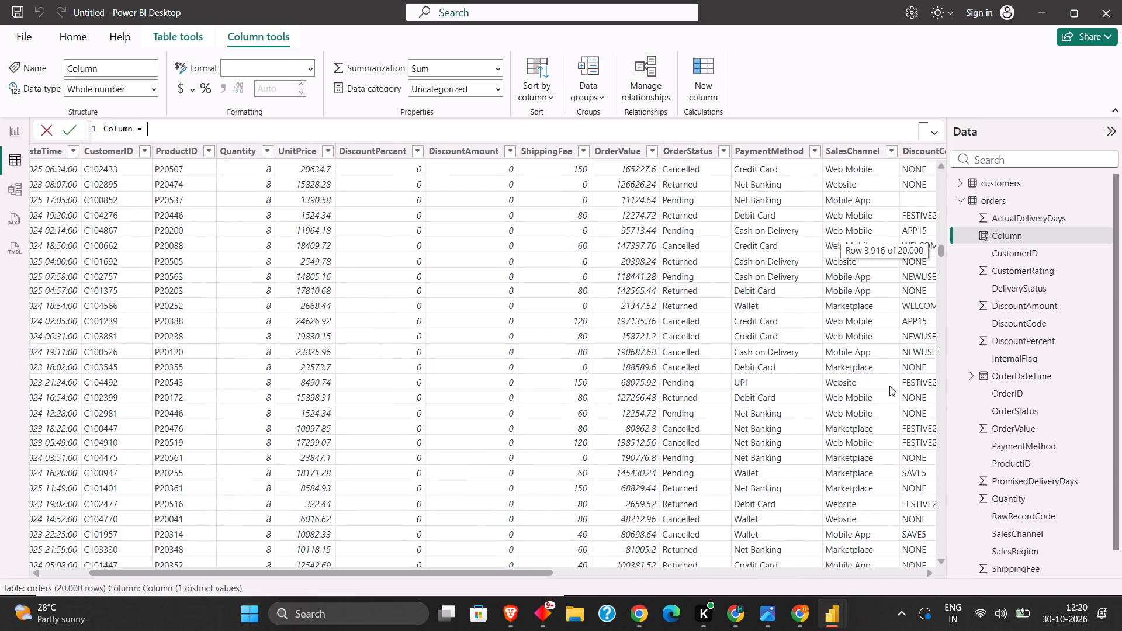
pyautogui.moveTo(943, 249); pyautogui.dragTo(937, 335)
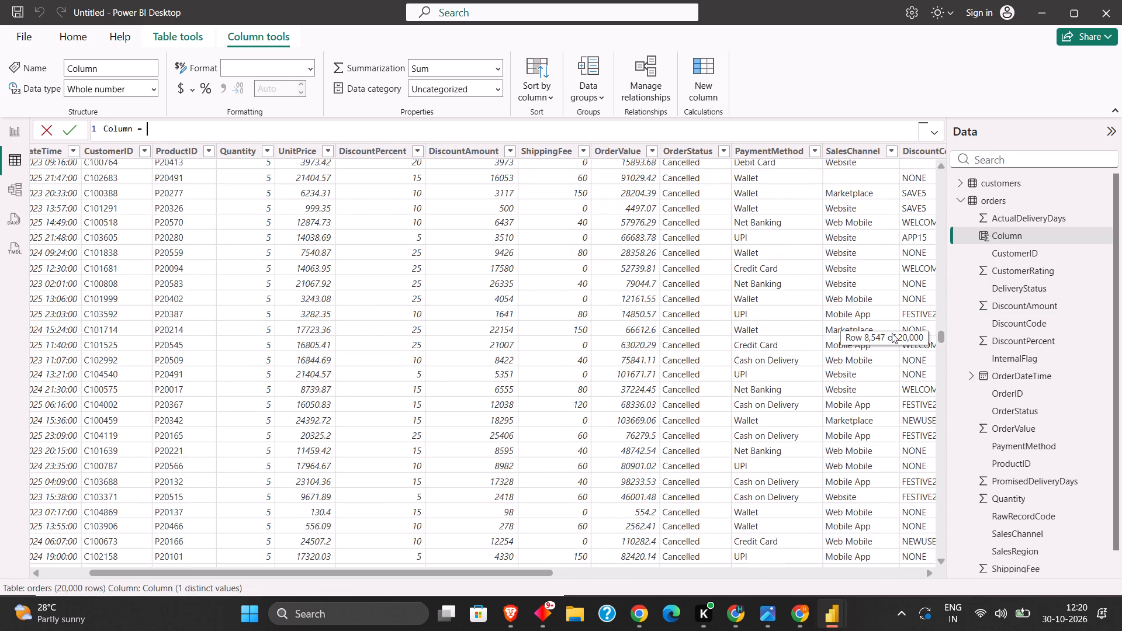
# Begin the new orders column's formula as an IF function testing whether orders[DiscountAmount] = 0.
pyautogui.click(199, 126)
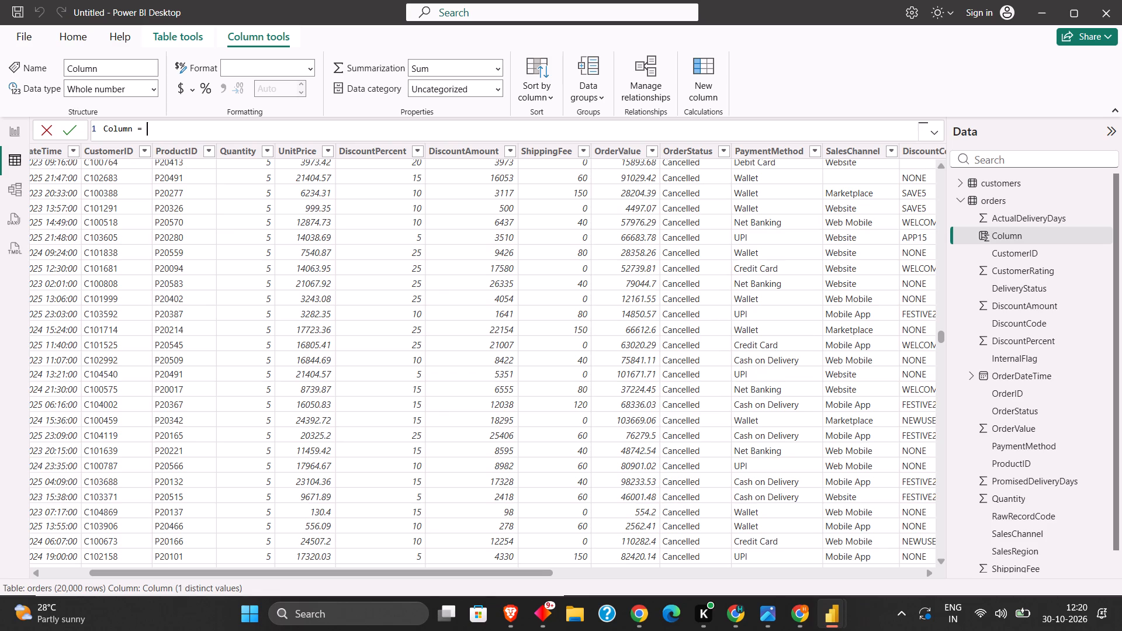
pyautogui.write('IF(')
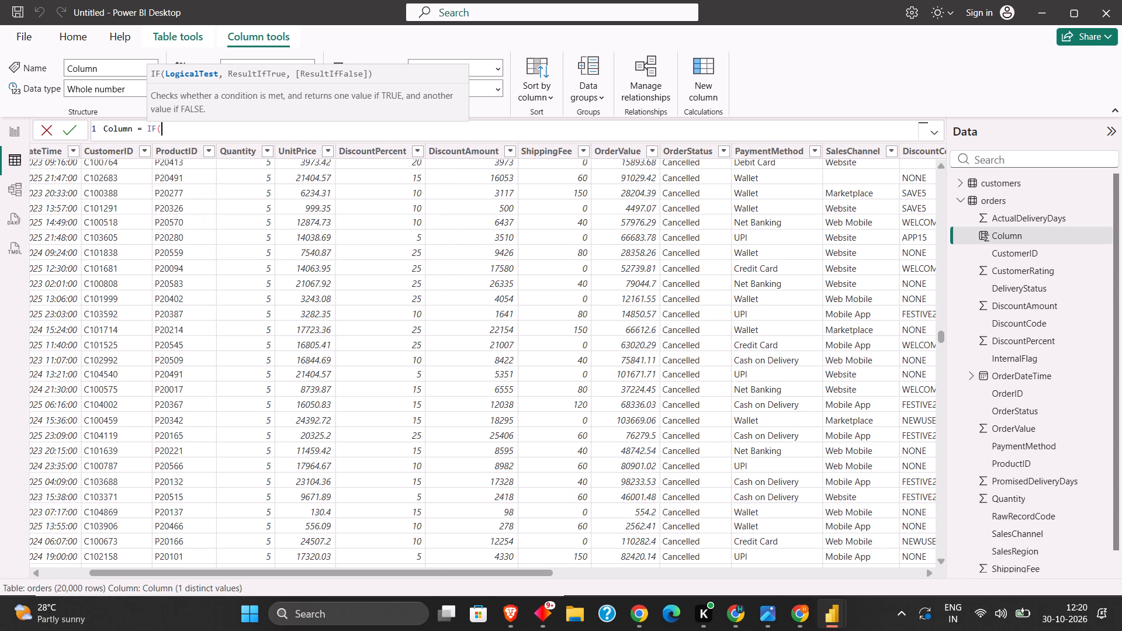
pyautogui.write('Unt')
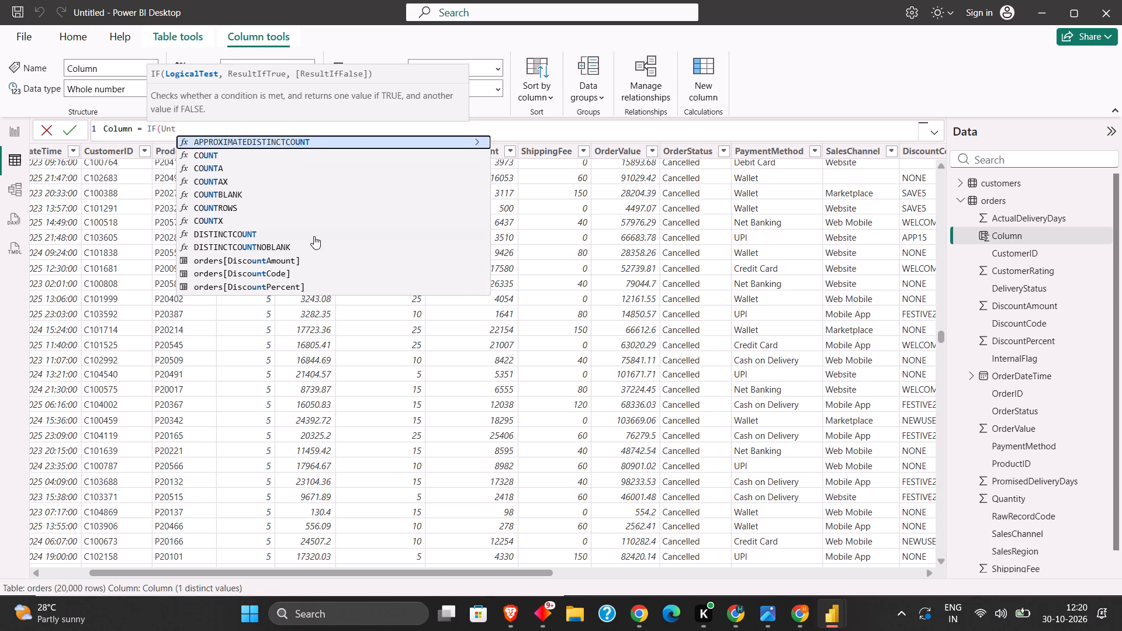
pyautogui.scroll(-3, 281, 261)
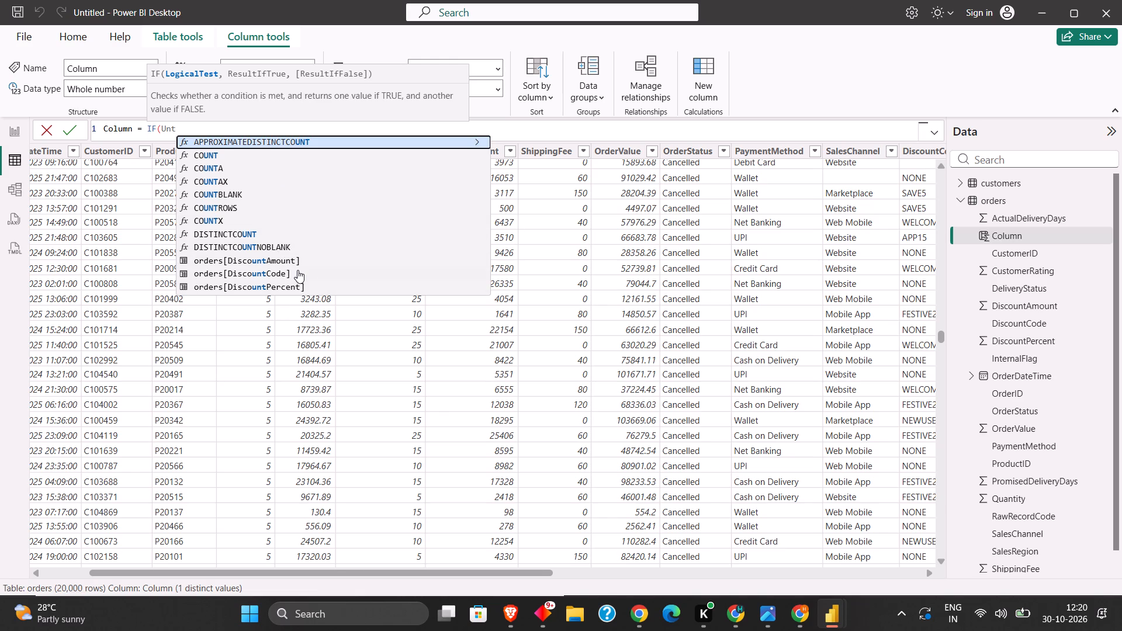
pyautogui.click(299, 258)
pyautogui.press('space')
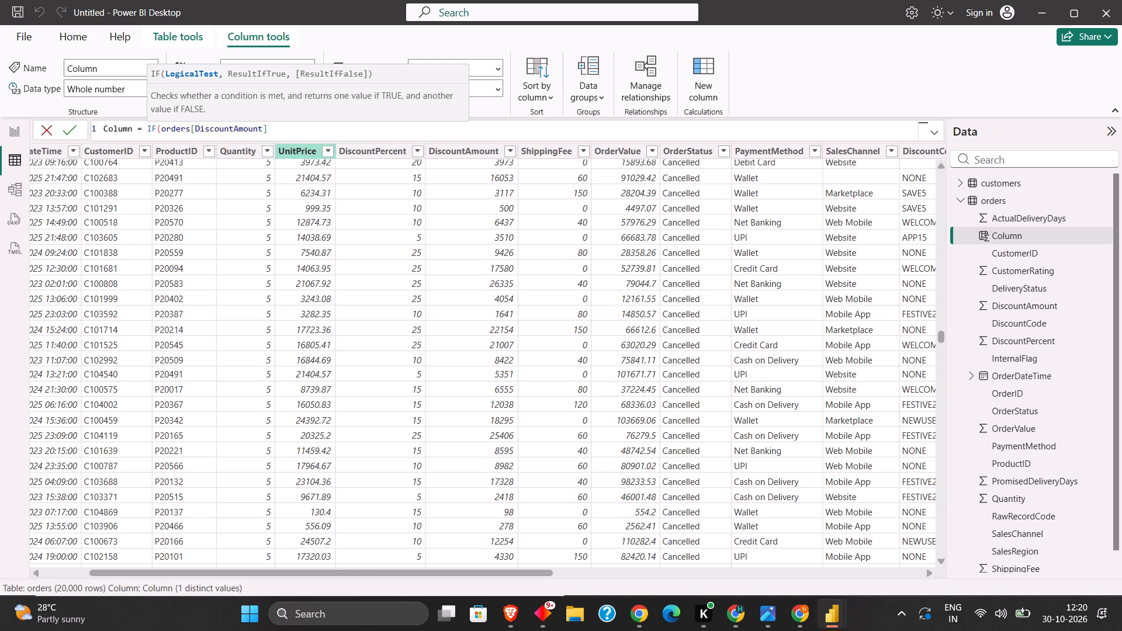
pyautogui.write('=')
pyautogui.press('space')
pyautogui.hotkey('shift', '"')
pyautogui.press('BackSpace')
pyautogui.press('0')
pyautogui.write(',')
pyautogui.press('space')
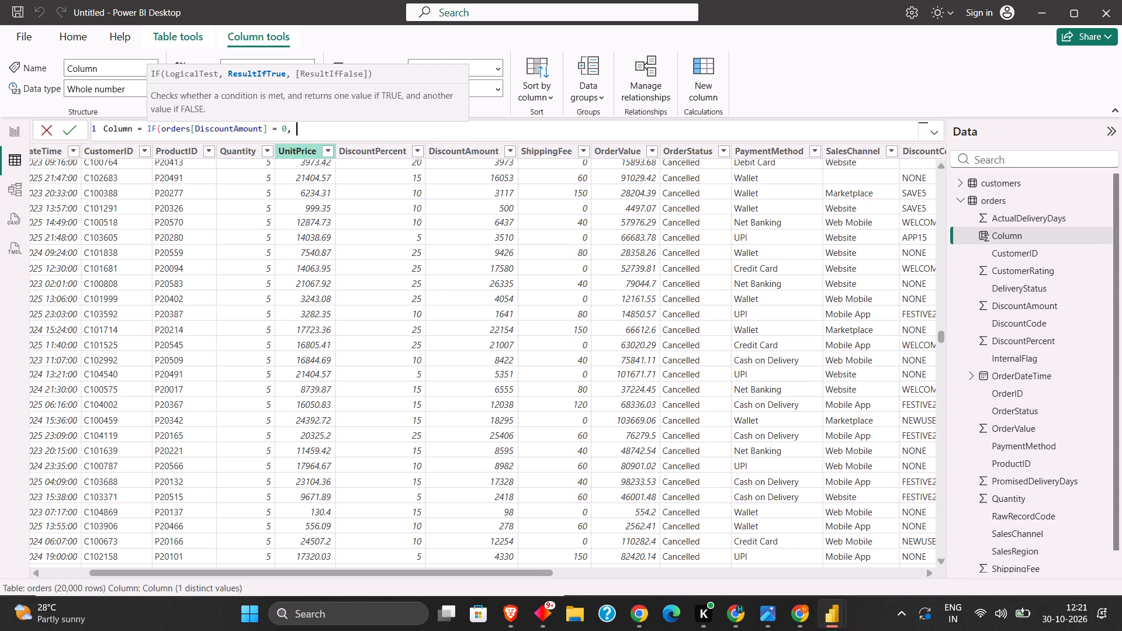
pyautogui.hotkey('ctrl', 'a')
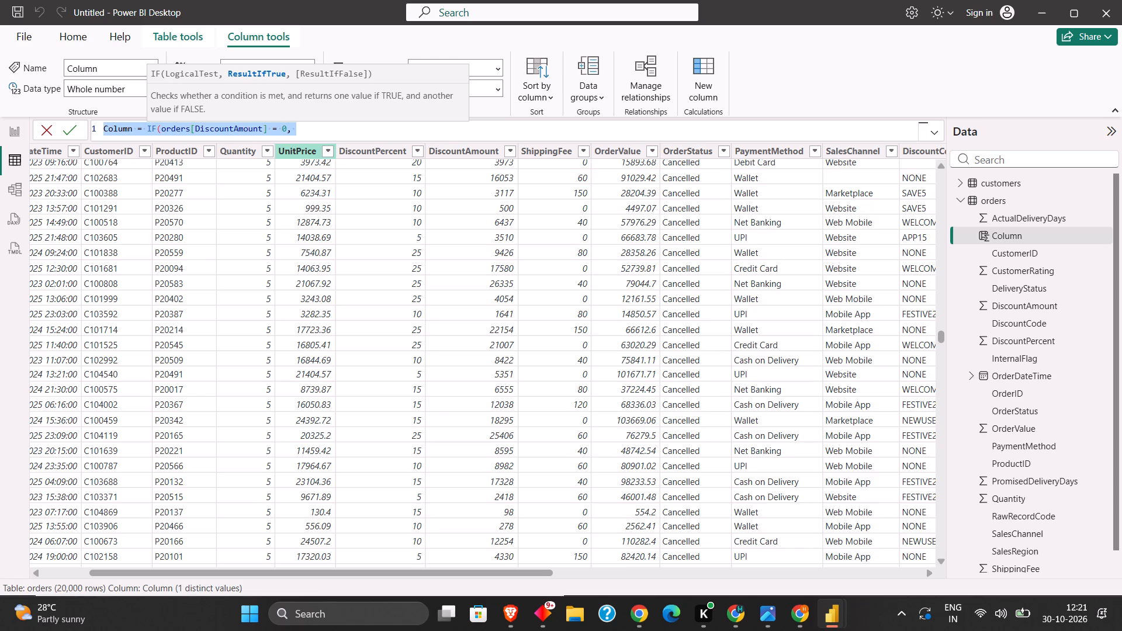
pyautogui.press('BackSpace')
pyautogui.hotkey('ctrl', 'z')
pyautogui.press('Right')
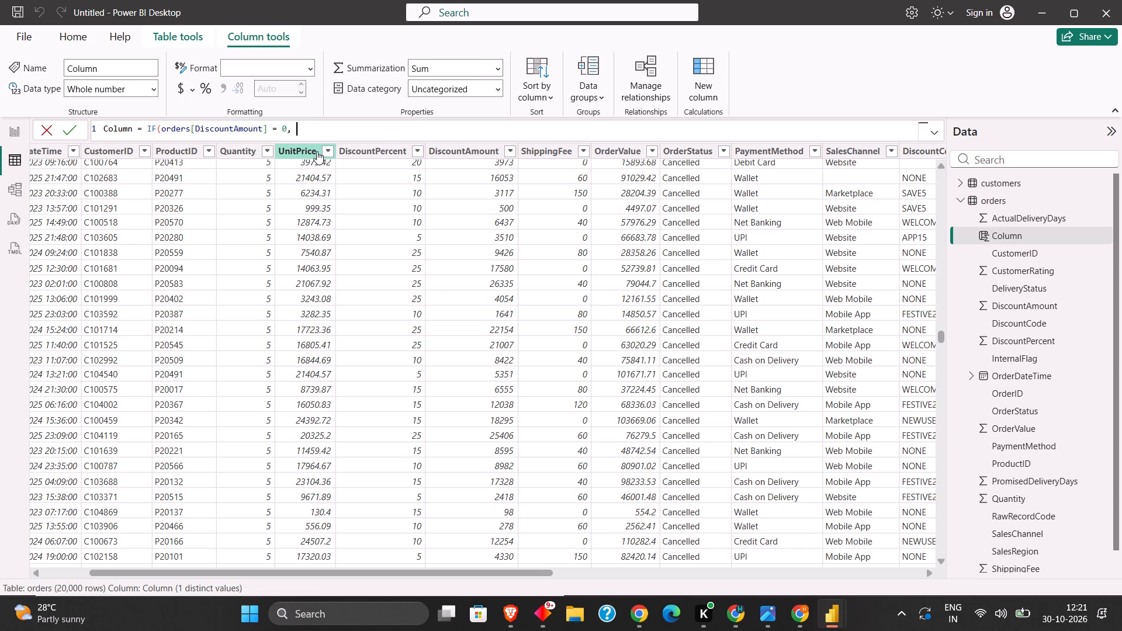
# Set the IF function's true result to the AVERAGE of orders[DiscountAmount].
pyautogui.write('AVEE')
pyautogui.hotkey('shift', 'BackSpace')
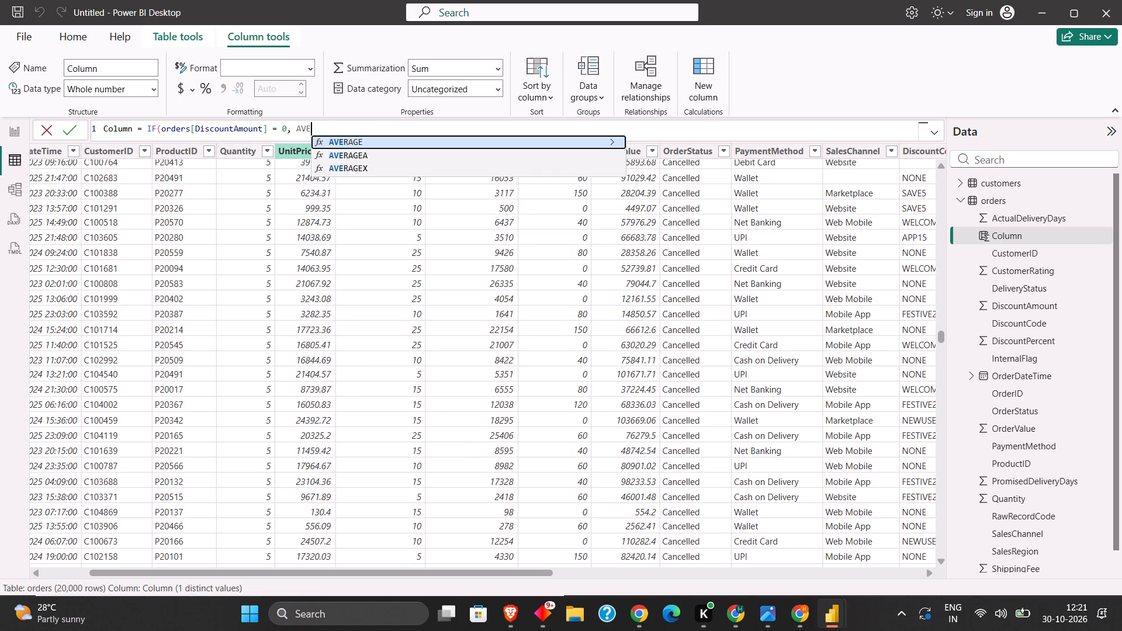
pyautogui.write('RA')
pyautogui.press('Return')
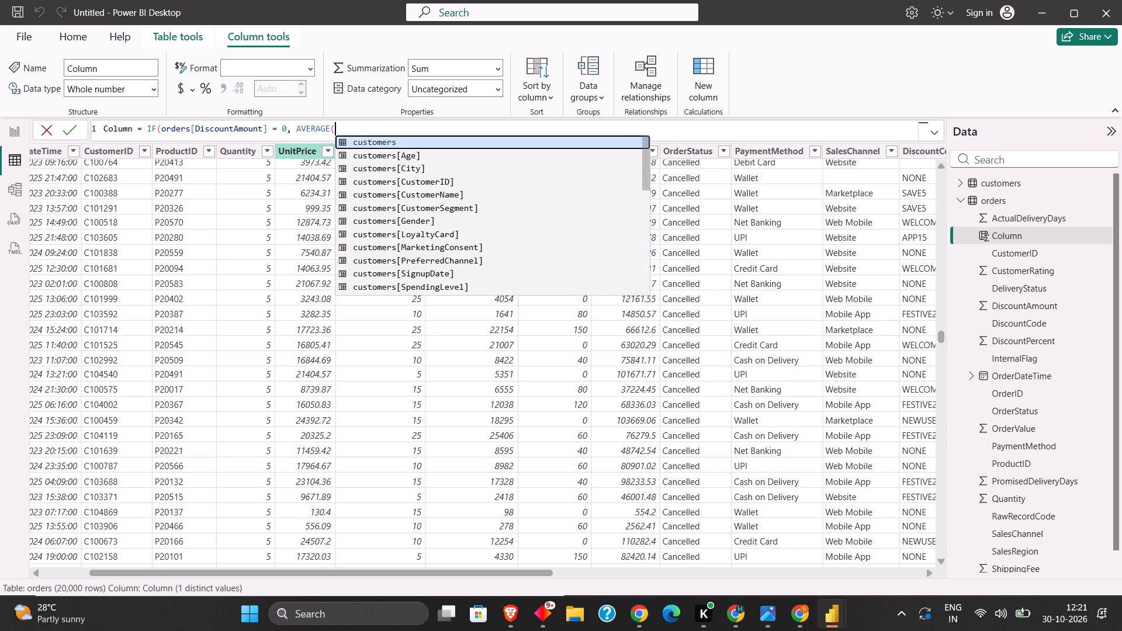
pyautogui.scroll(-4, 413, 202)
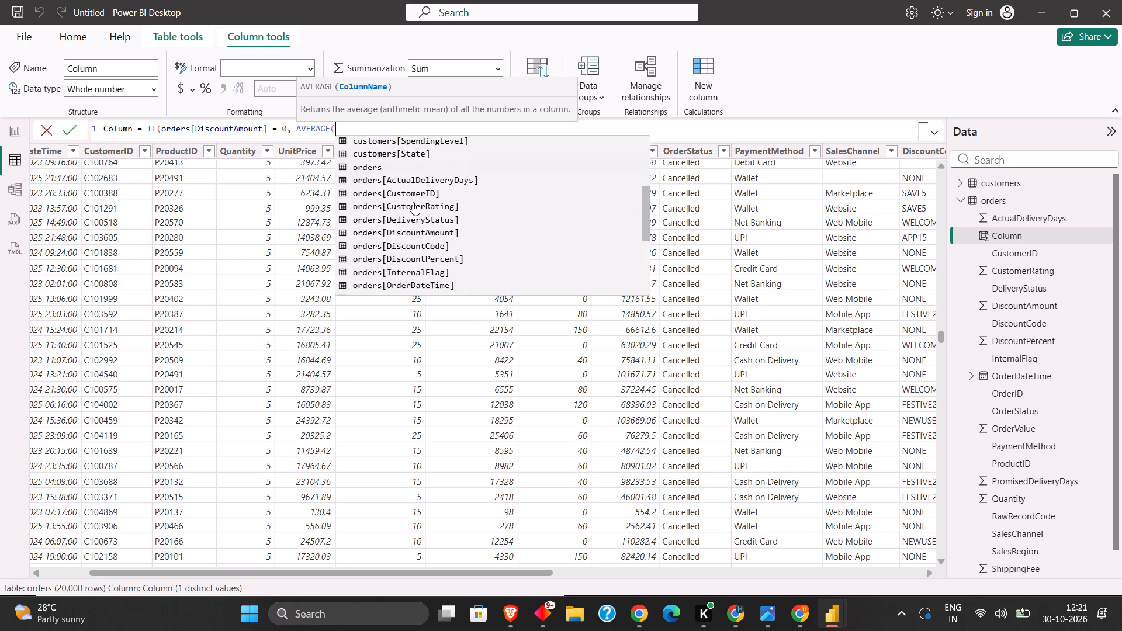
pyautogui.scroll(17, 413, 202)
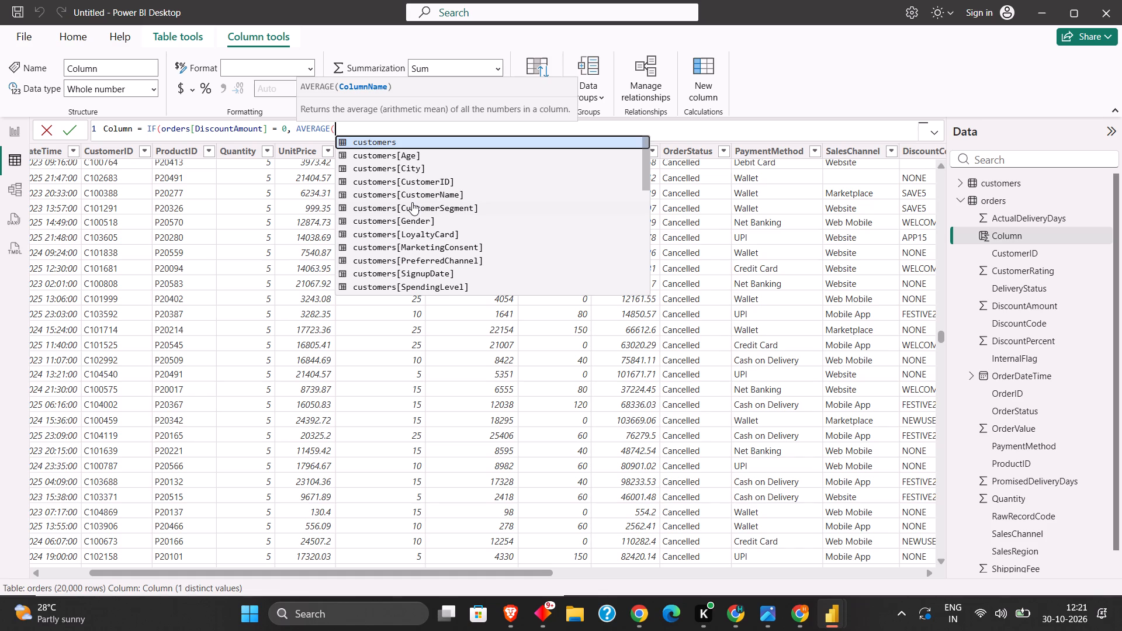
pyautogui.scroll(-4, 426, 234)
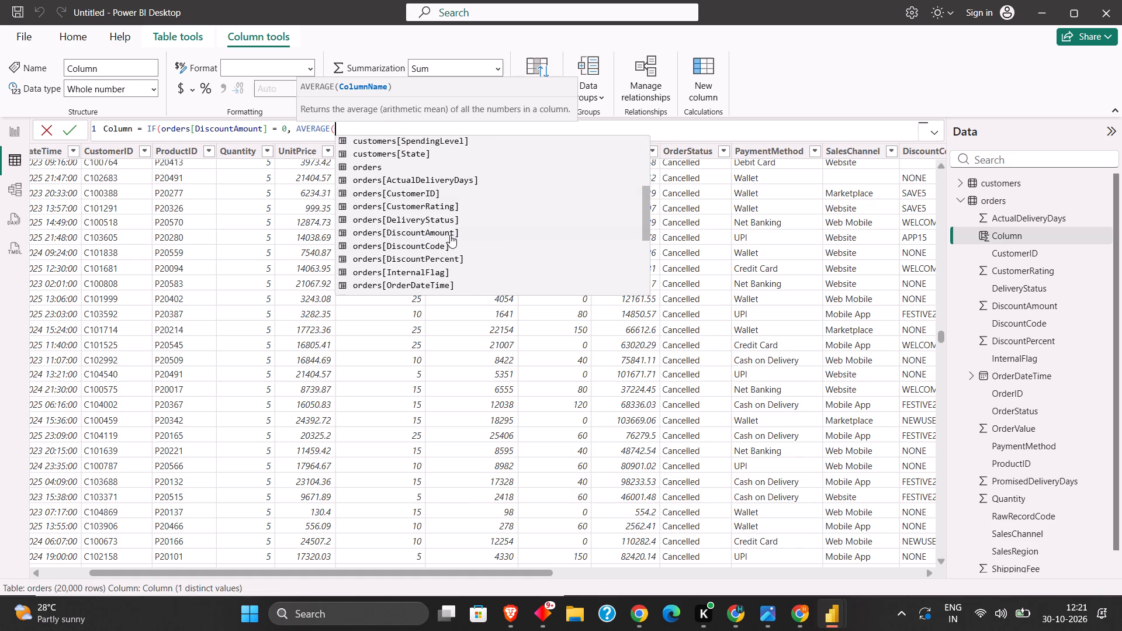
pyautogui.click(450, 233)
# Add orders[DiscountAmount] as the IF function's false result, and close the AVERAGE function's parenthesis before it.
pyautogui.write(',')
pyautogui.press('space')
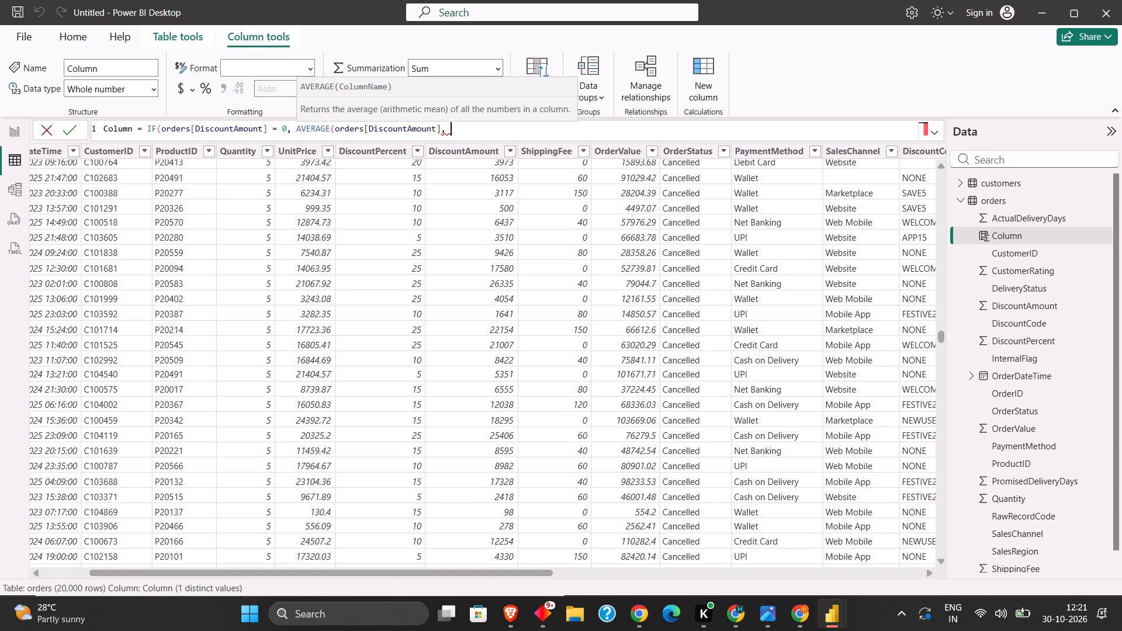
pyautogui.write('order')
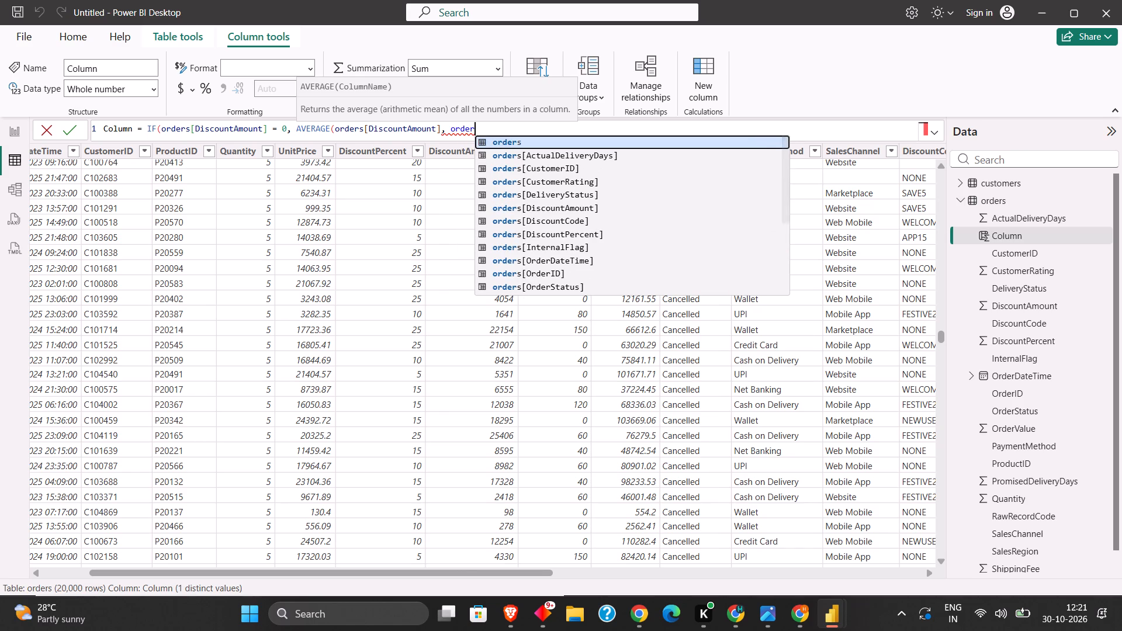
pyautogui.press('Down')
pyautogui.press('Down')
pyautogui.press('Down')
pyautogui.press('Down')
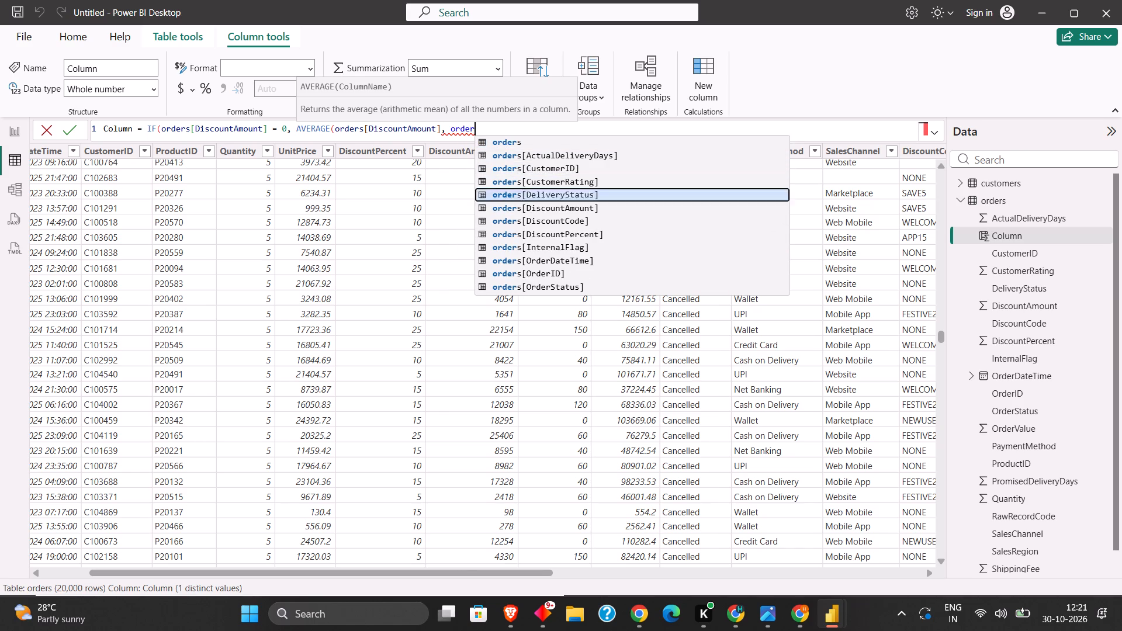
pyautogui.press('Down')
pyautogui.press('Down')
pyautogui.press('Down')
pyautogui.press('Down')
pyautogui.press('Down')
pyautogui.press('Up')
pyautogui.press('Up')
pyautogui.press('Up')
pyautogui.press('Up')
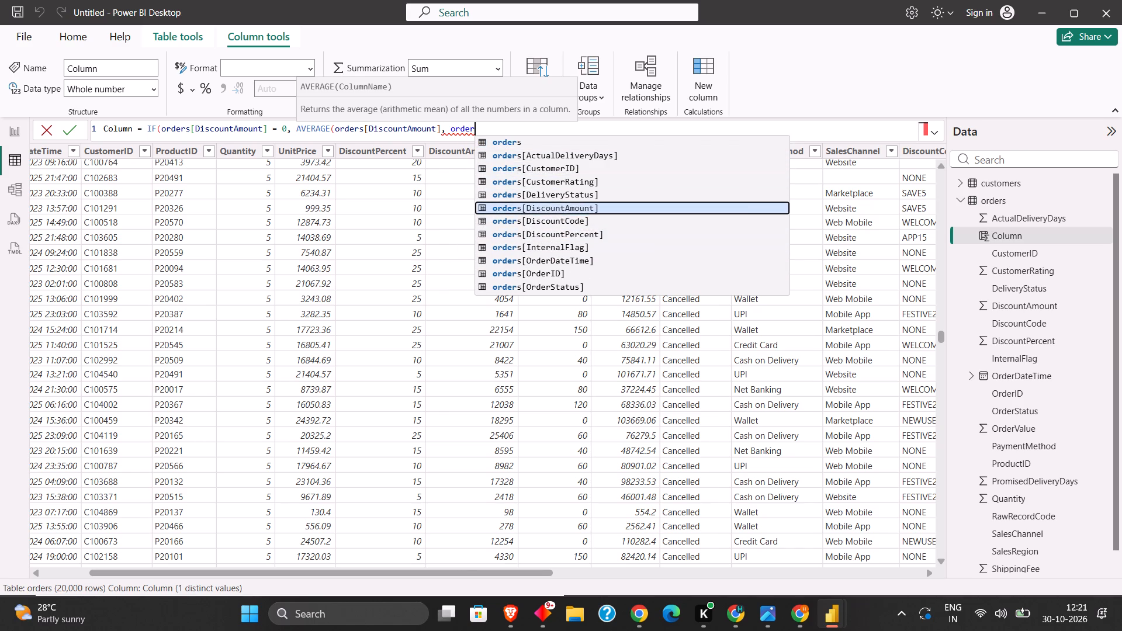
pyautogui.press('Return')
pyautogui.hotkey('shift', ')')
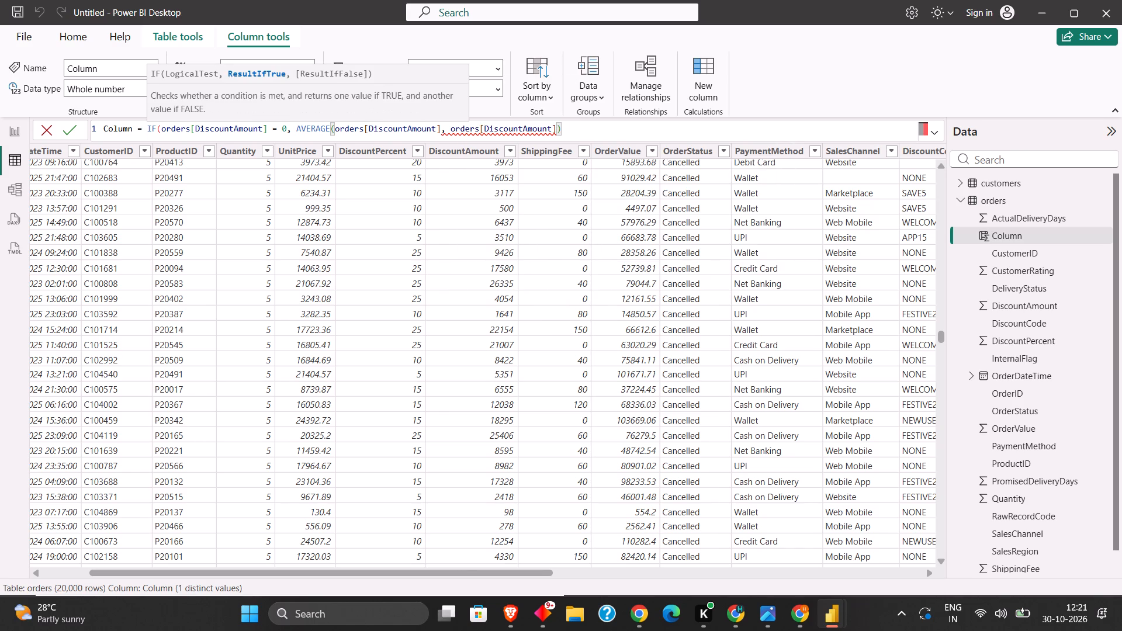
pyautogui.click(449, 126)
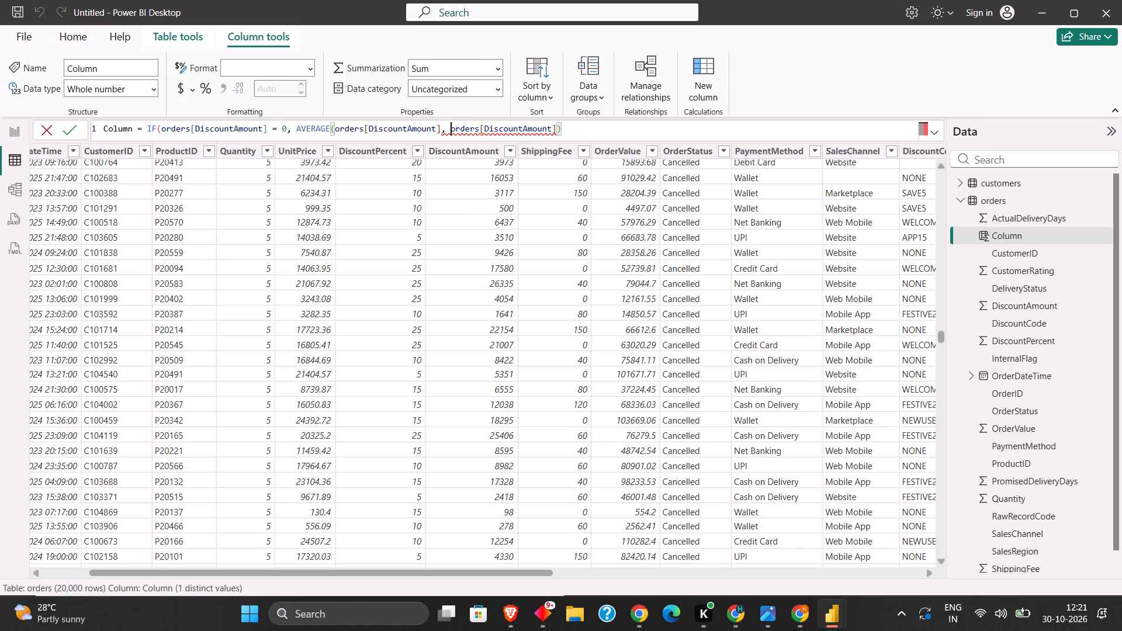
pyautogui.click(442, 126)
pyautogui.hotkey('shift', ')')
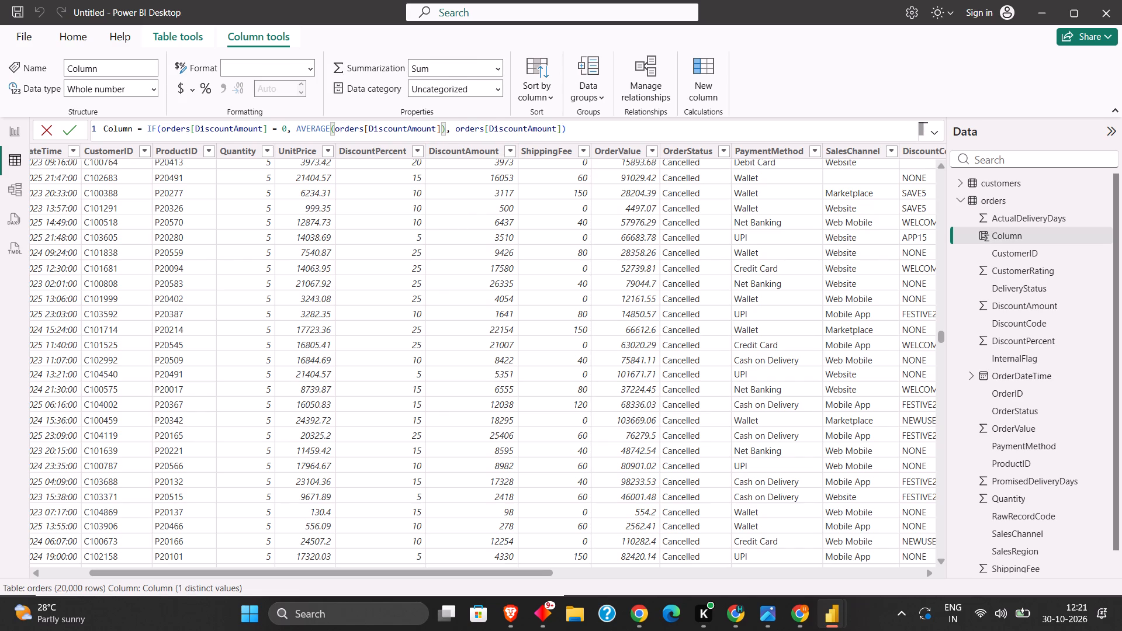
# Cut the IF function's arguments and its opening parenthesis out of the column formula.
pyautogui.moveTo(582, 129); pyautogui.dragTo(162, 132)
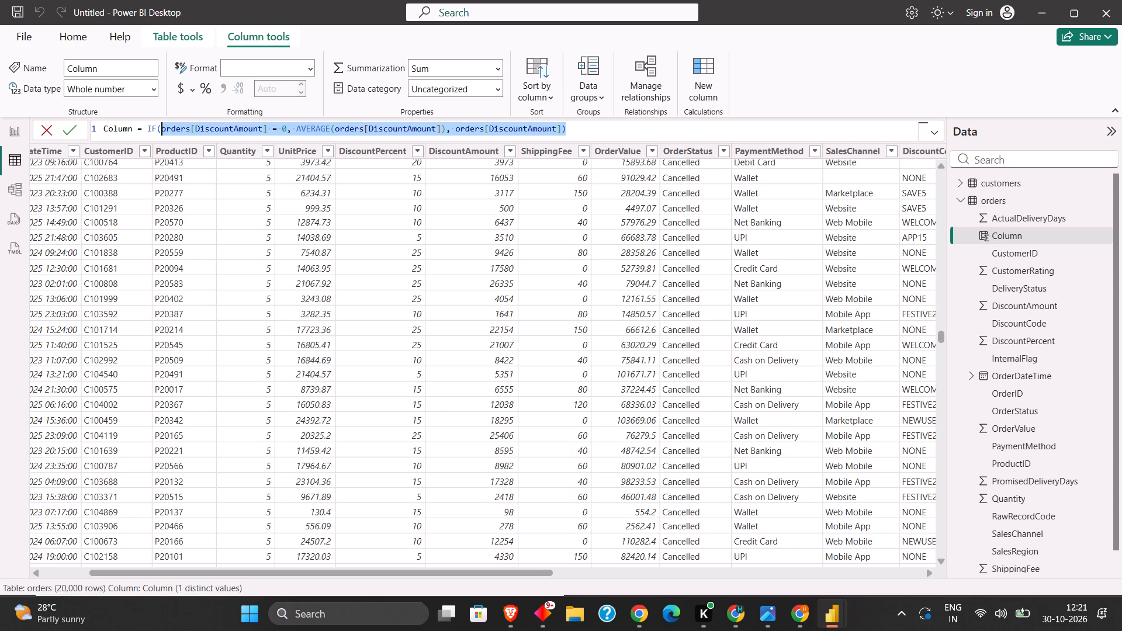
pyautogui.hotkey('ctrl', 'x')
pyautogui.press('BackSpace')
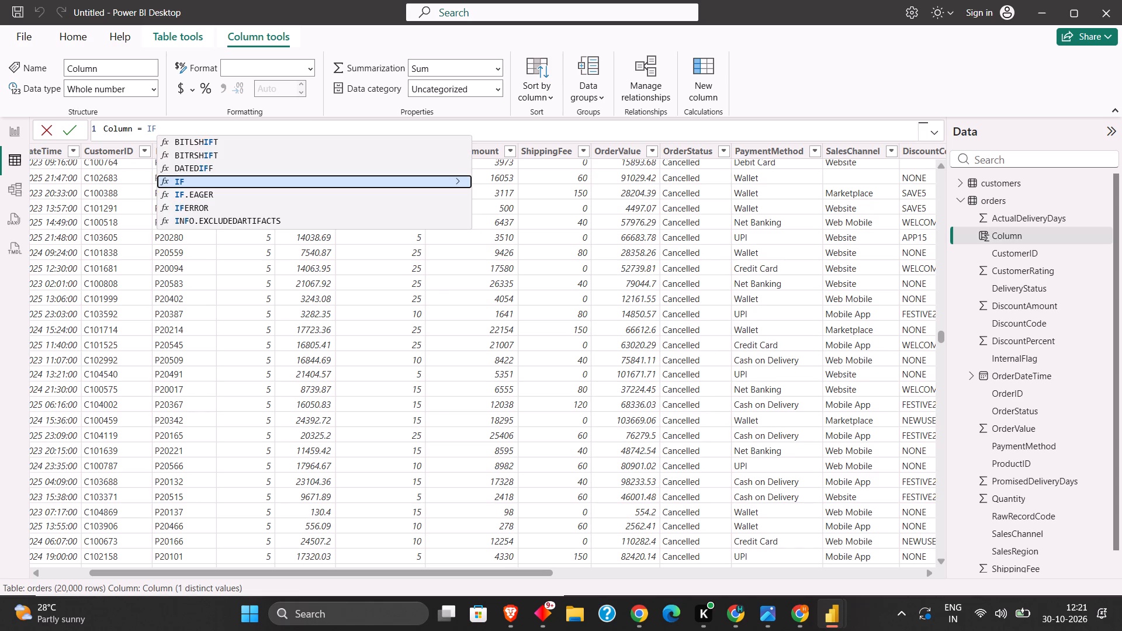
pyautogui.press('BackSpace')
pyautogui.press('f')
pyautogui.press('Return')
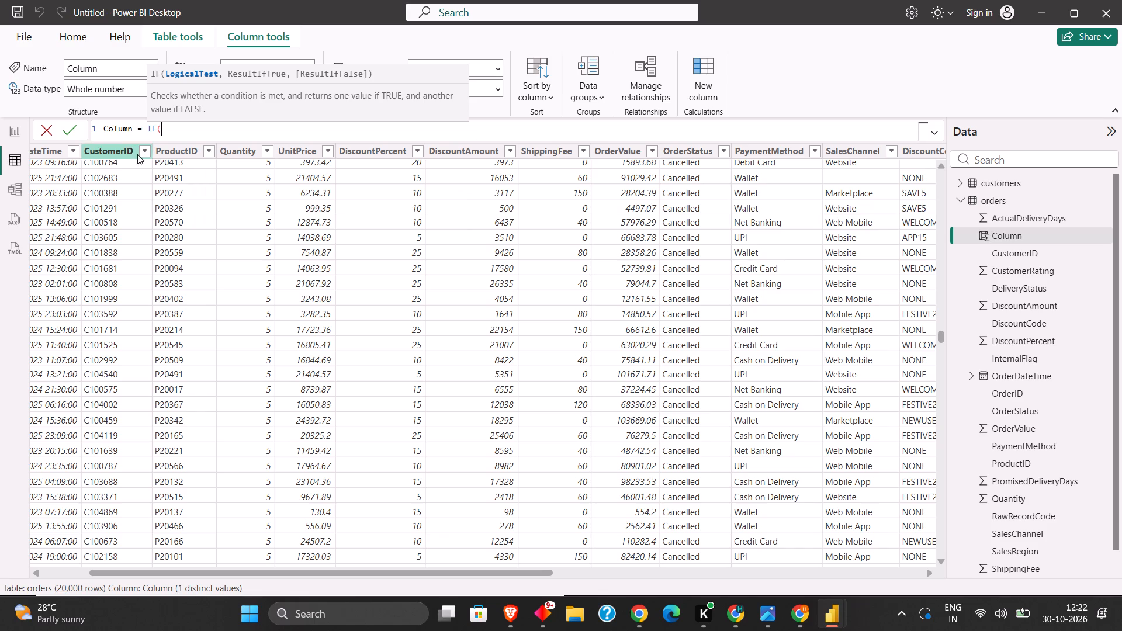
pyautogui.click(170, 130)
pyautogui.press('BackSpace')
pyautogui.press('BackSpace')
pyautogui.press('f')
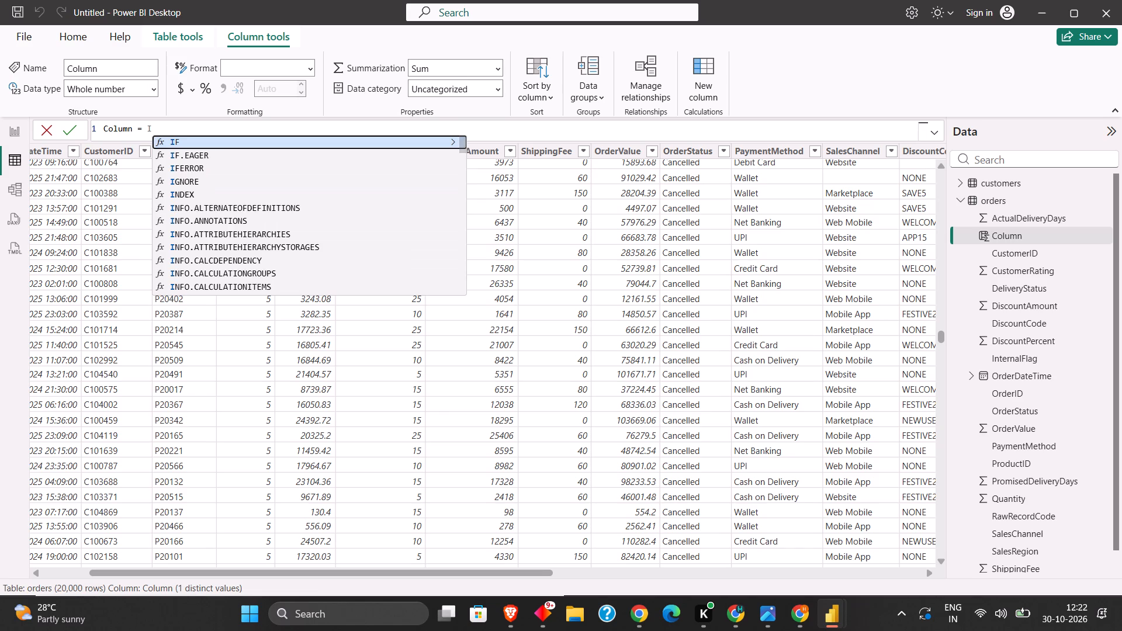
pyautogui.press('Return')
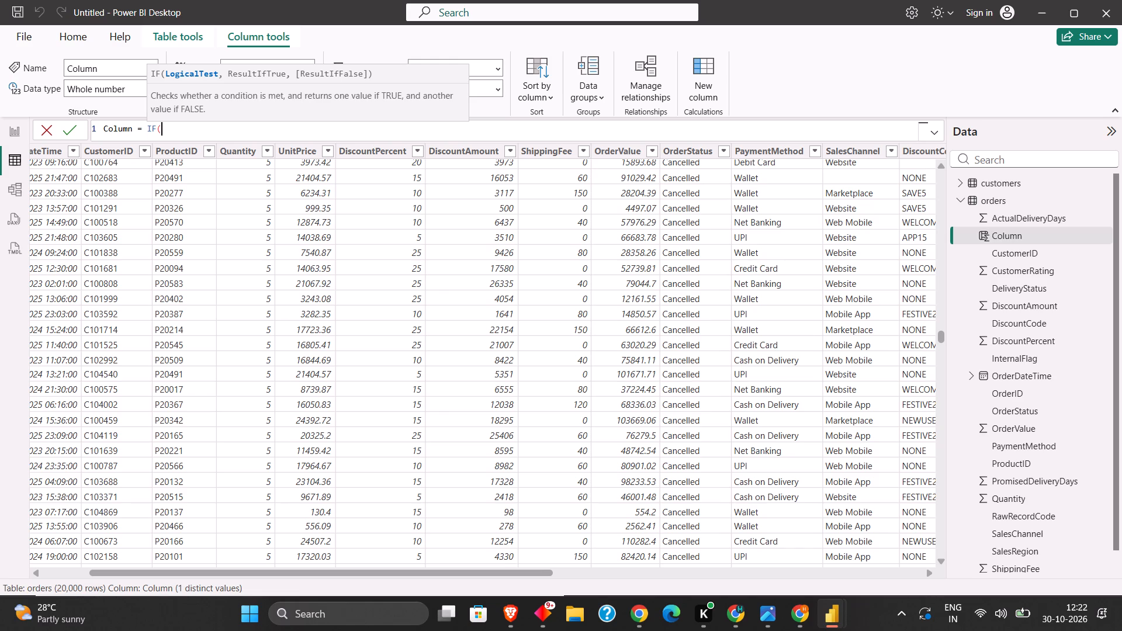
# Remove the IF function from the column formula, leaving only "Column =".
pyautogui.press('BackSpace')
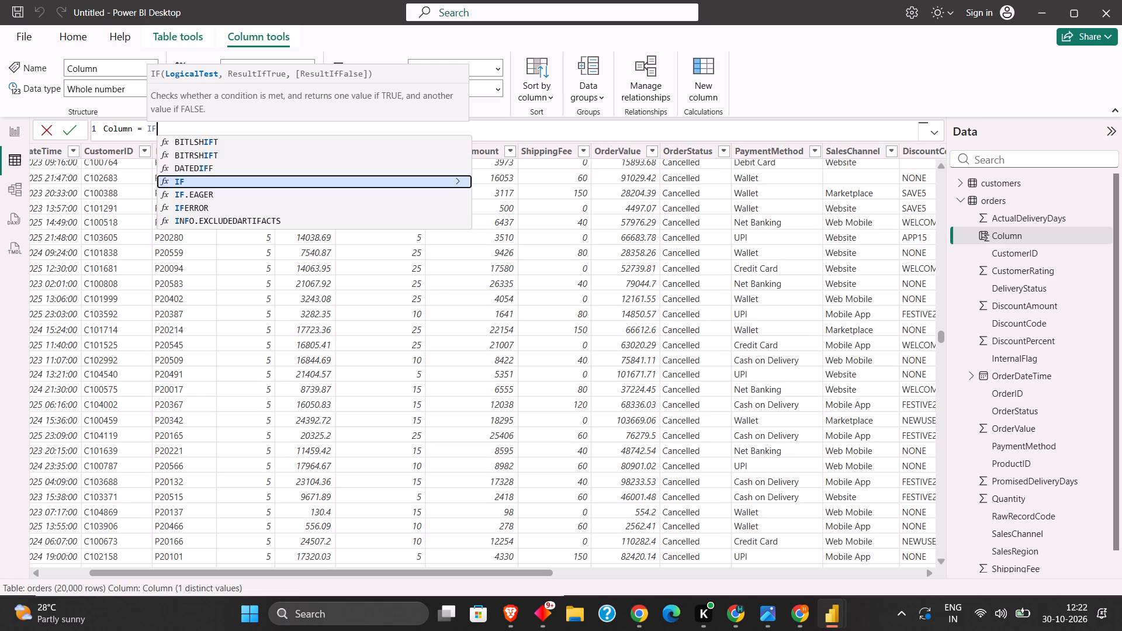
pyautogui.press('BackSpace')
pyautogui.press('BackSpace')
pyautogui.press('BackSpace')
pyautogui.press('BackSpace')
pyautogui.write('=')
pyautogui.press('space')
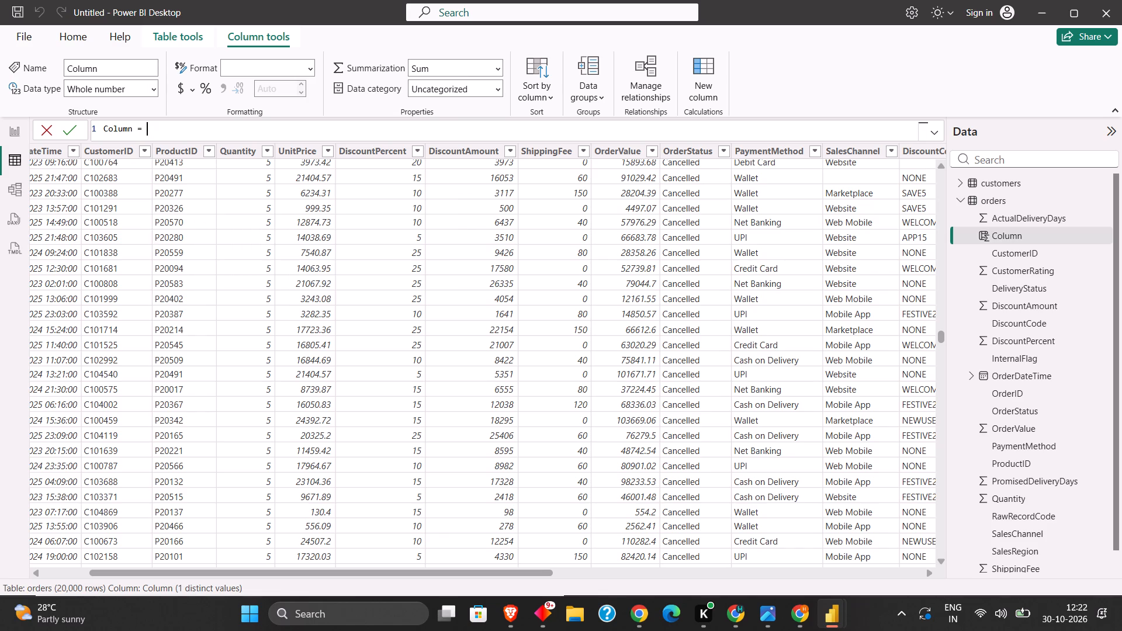
# Start the column formula's expression with "count".
pyautogui.write('ca')
pyautogui.press('BackSpace')
pyautogui.press('BackSpace')
pyautogui.write('ca')
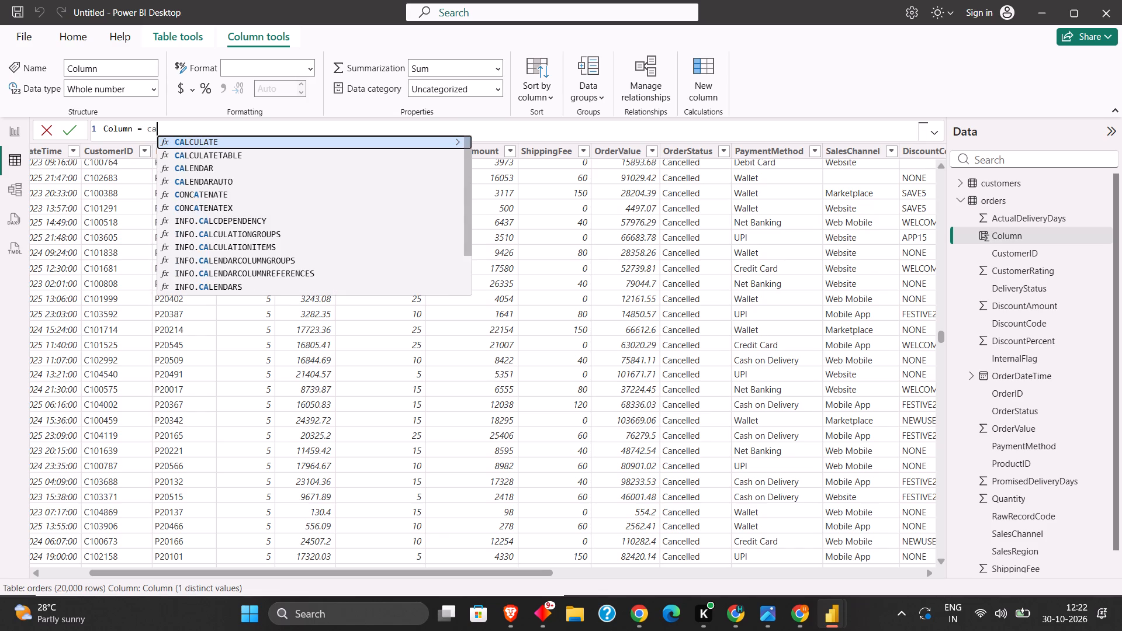
pyautogui.press('BackSpace')
pyautogui.press('o')
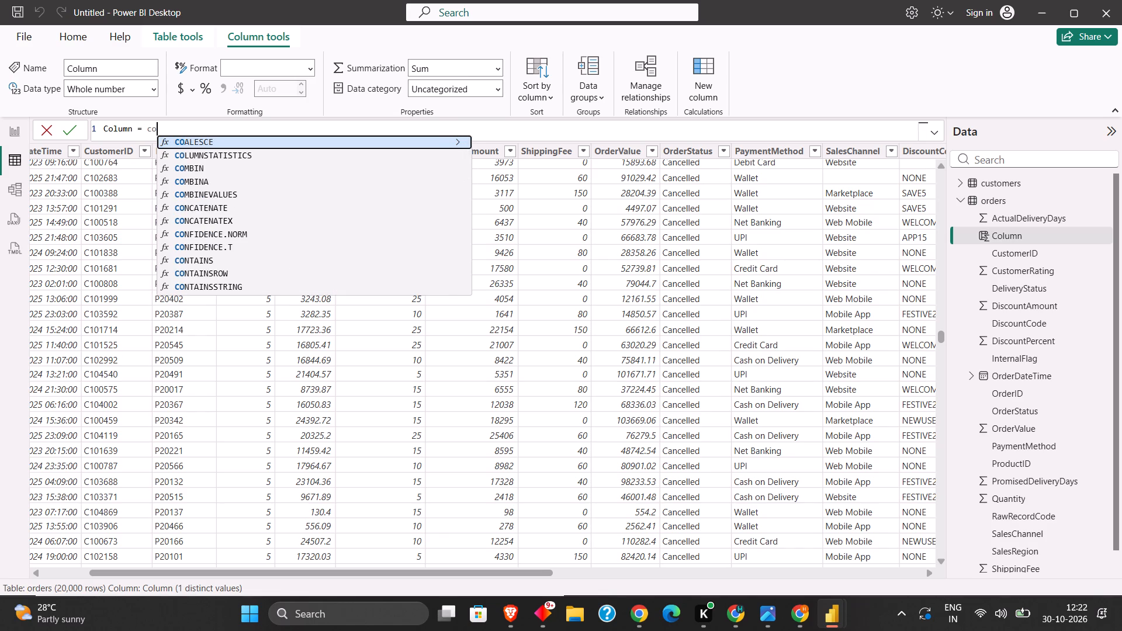
pyautogui.write('un')
pyautogui.press('t')
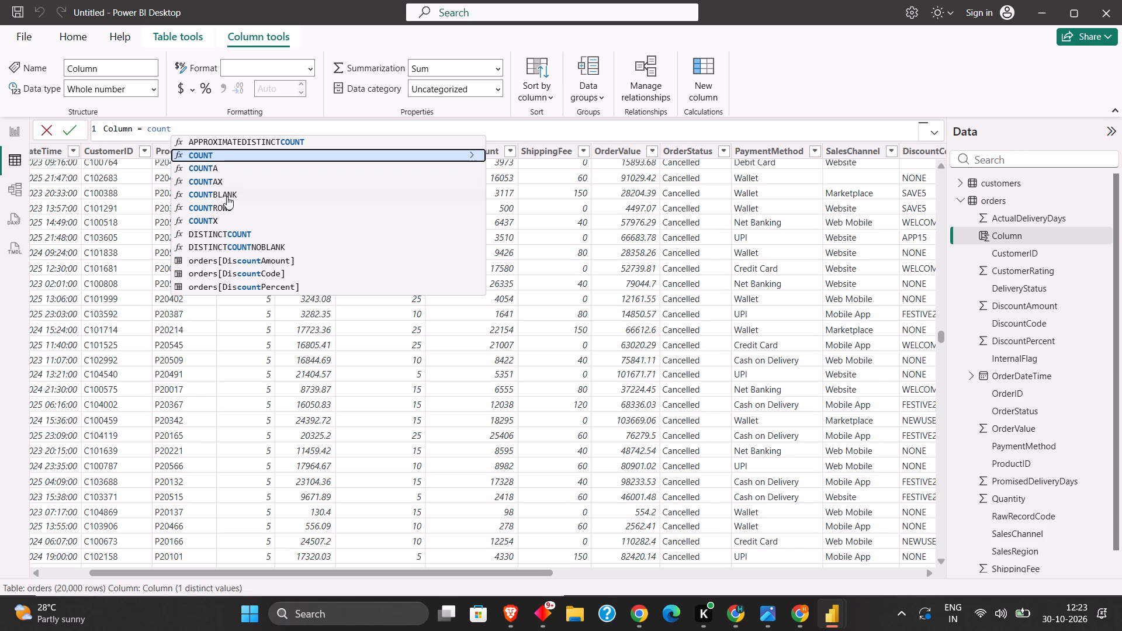
# Clear the whole column formula and discard the unfinished calculated column from orders.
pyautogui.doubleClick(460, 123)
pyautogui.tripleClick(457, 127)
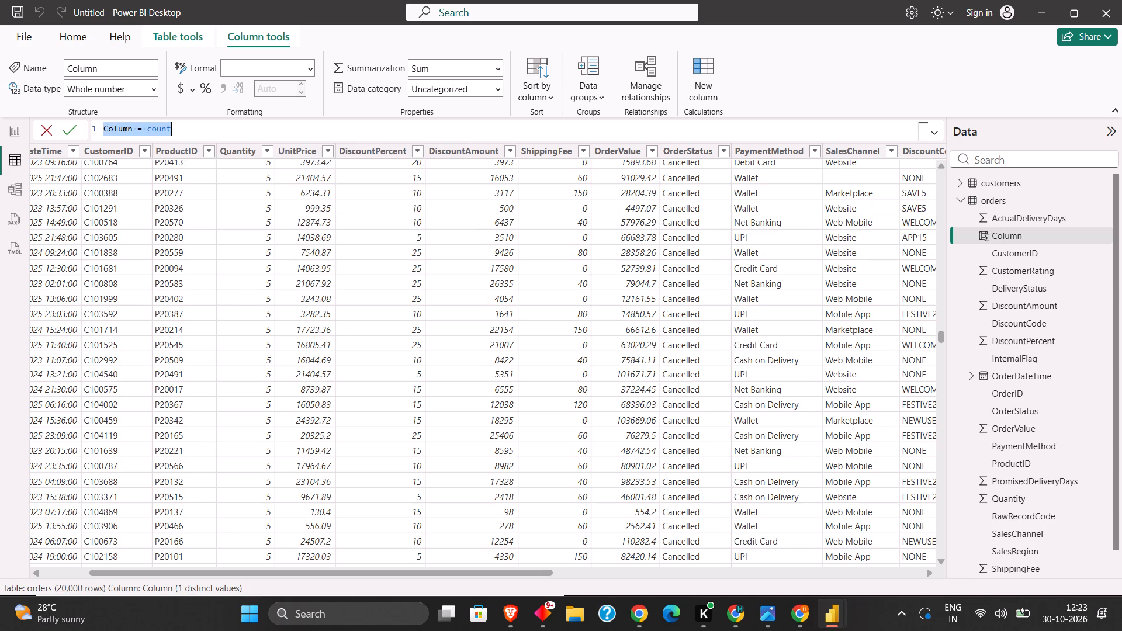
pyautogui.press('BackSpace')
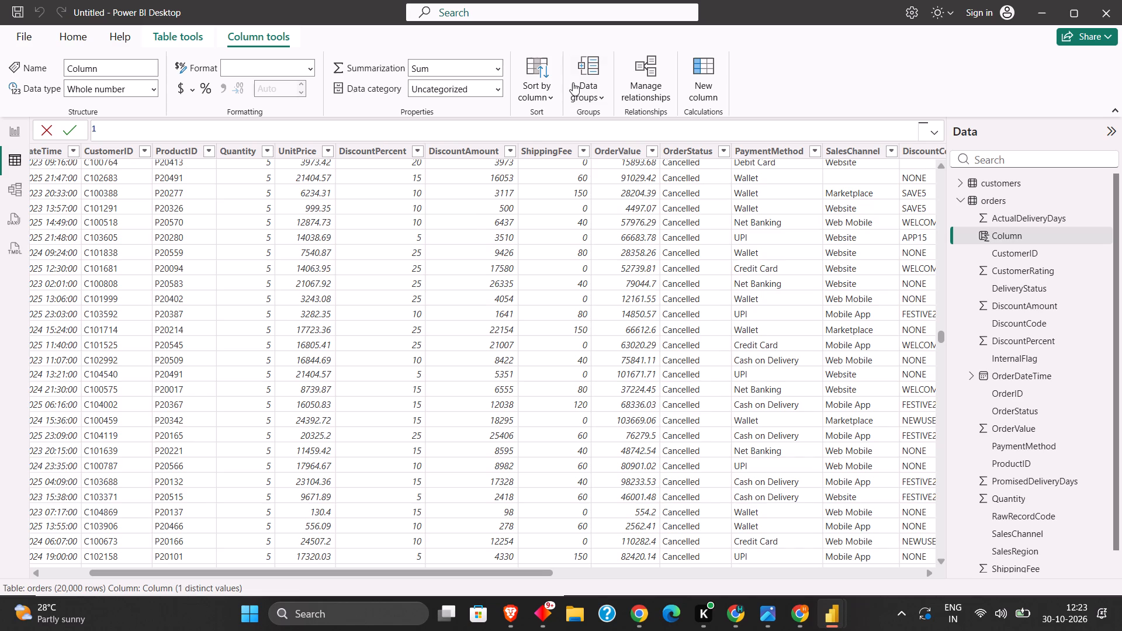
pyautogui.click(49, 36)
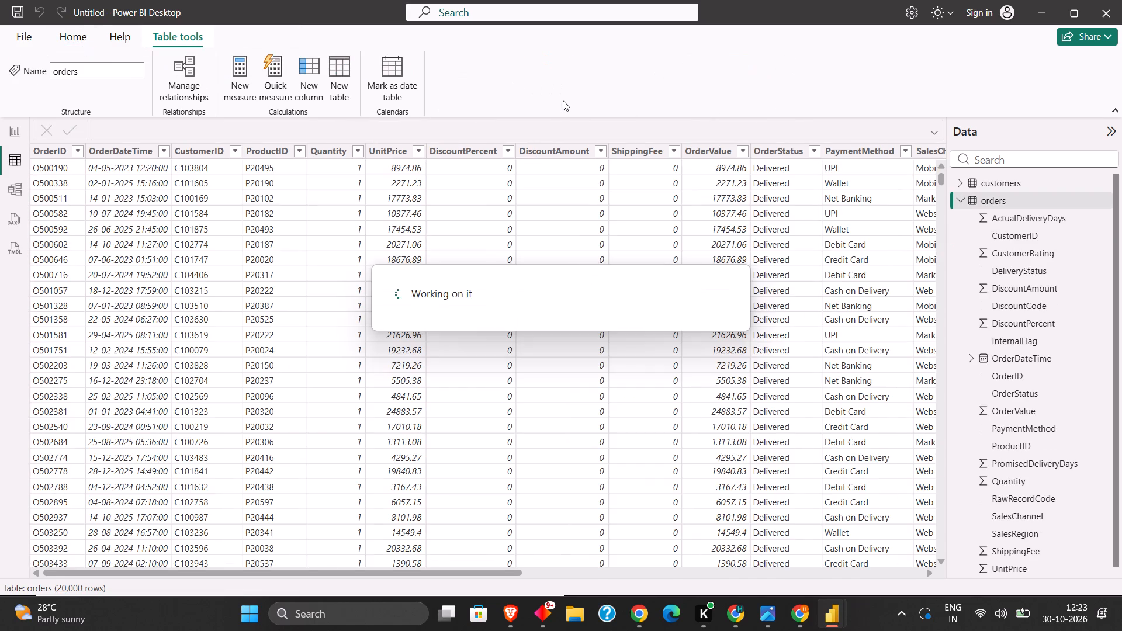
pyautogui.click(563, 99)
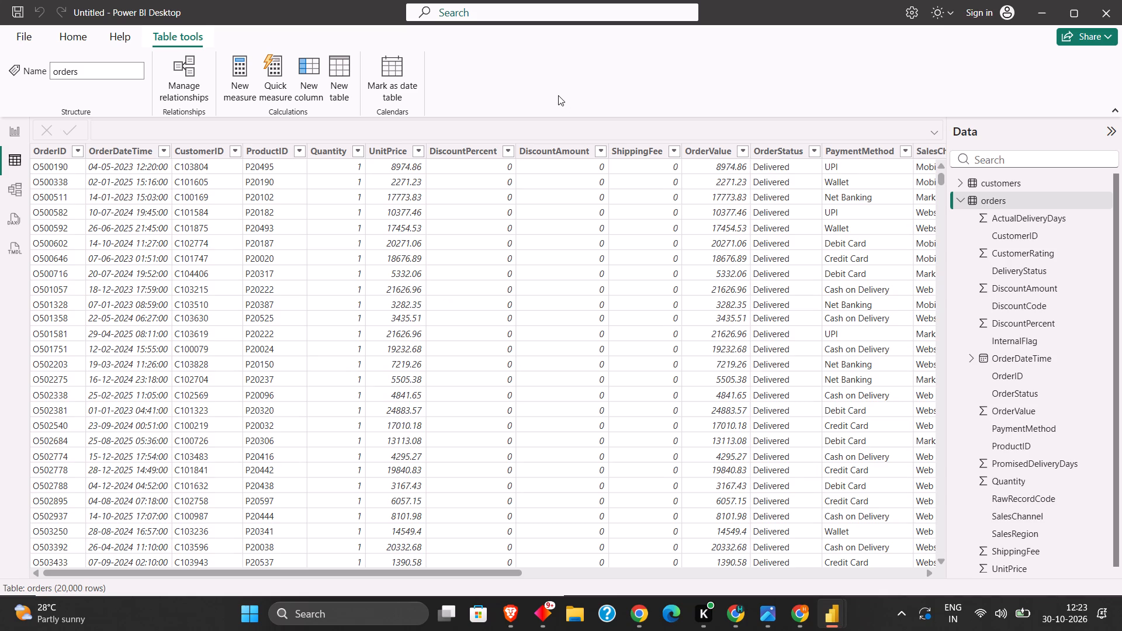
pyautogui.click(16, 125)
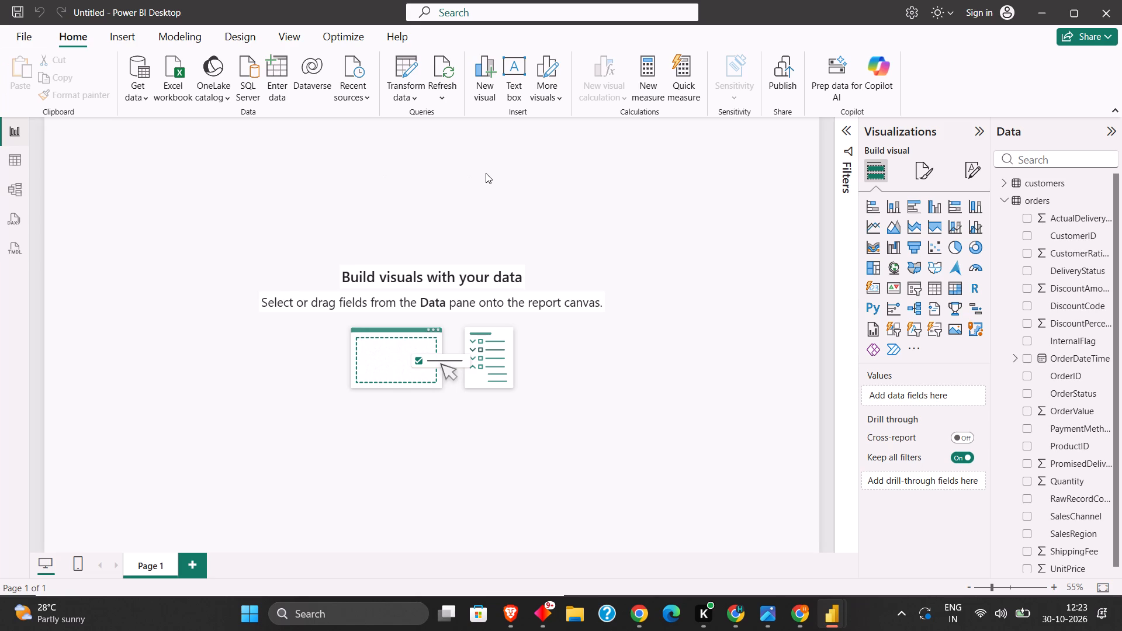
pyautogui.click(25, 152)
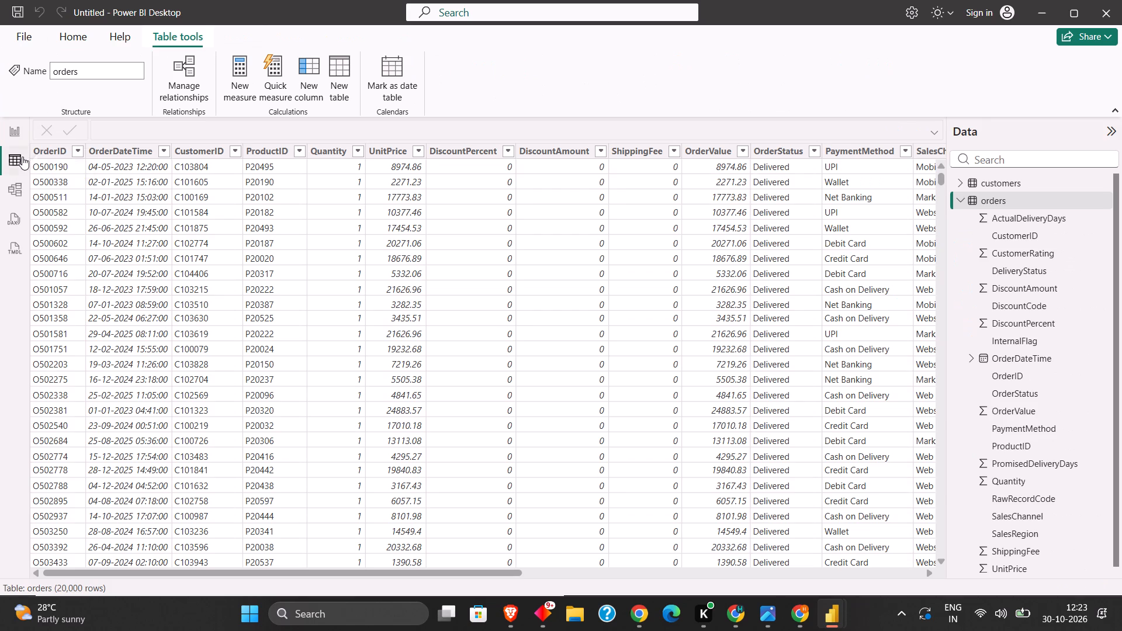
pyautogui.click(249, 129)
# Add a calculated column named FinalPrice to the orders table, leaving its expression empty.
pyautogui.moveTo(432, 577); pyautogui.dragTo(856, 575)
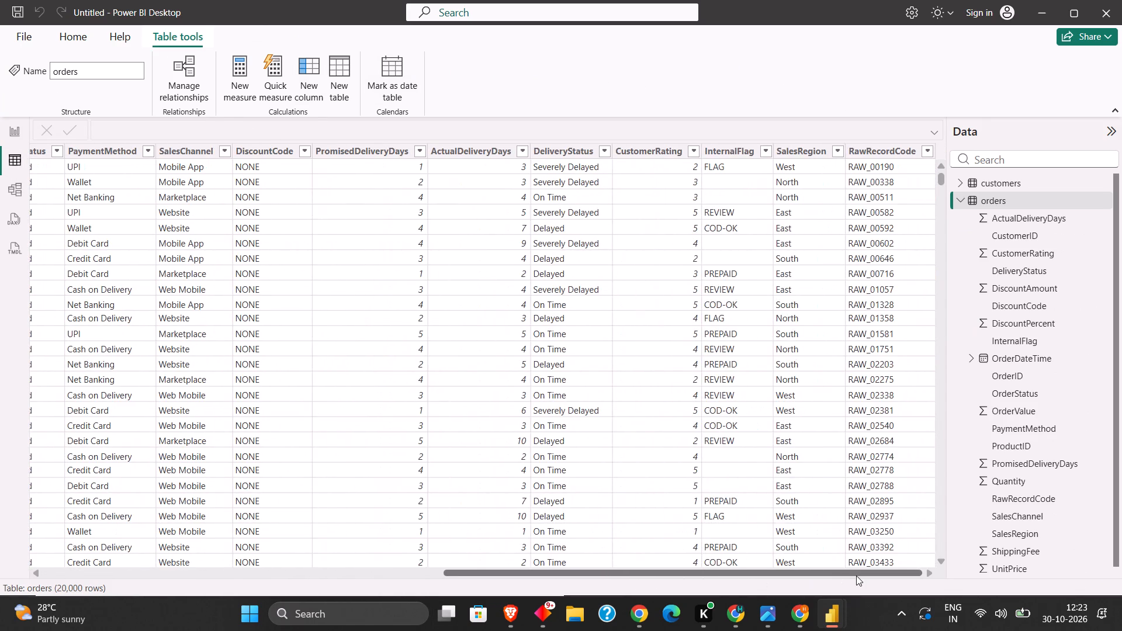
pyautogui.moveTo(856, 575); pyautogui.dragTo(127, 542)
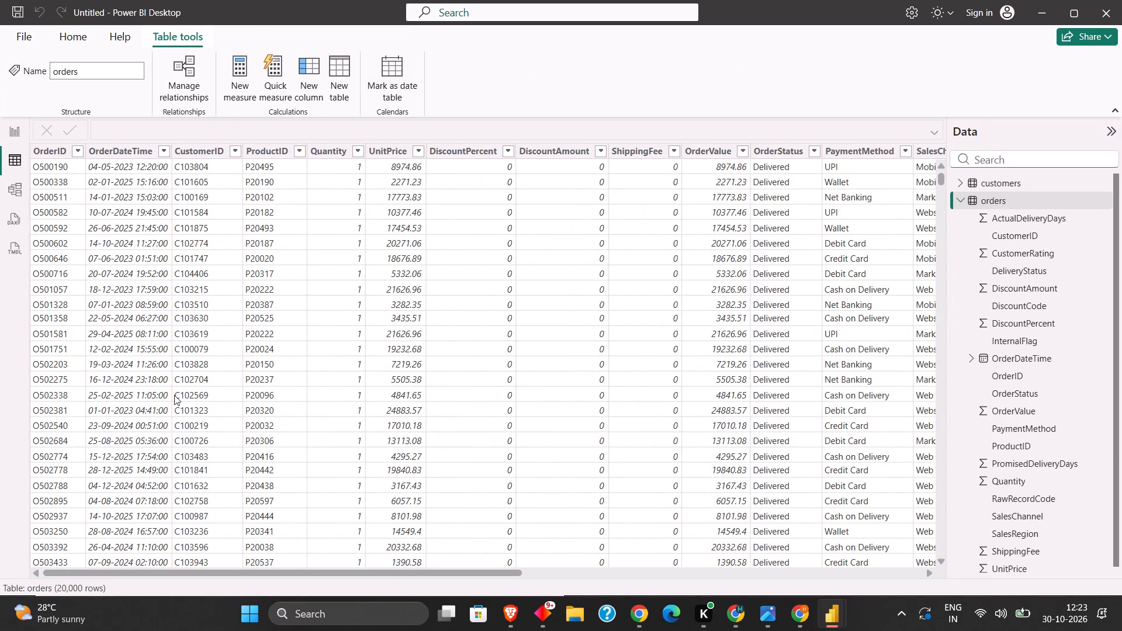
pyautogui.click(313, 70)
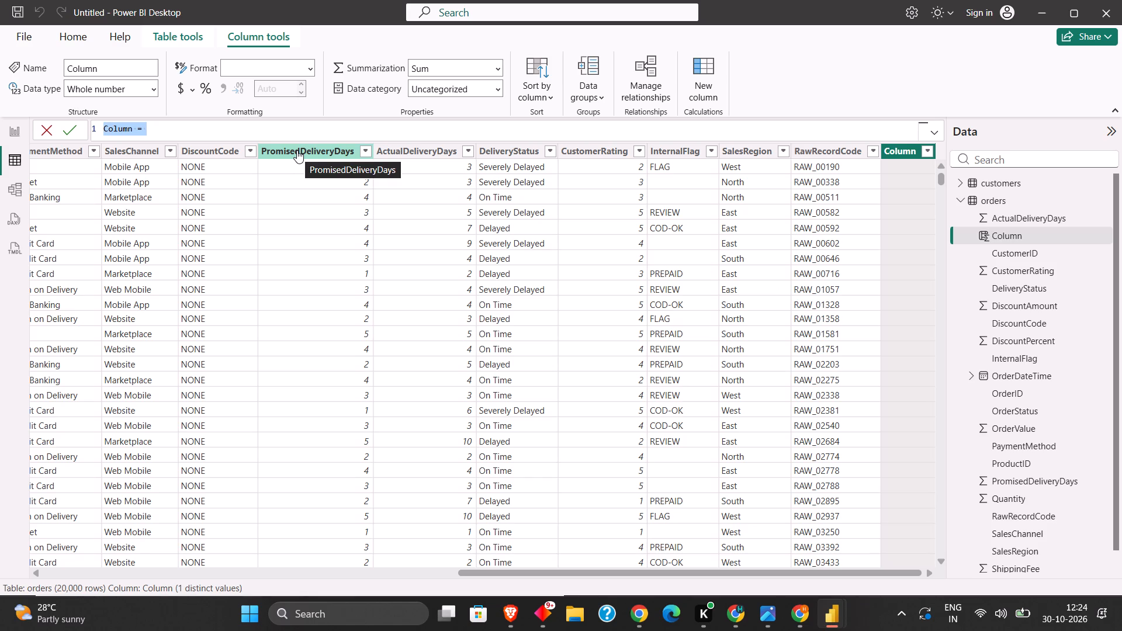
pyautogui.press('BackSpace')
pyautogui.write('Fia')
pyautogui.press('BackSpace')
pyautogui.write('nl')
pyautogui.press('BackSpace')
pyautogui.write('alPrice =')
pyautogui.press('space')
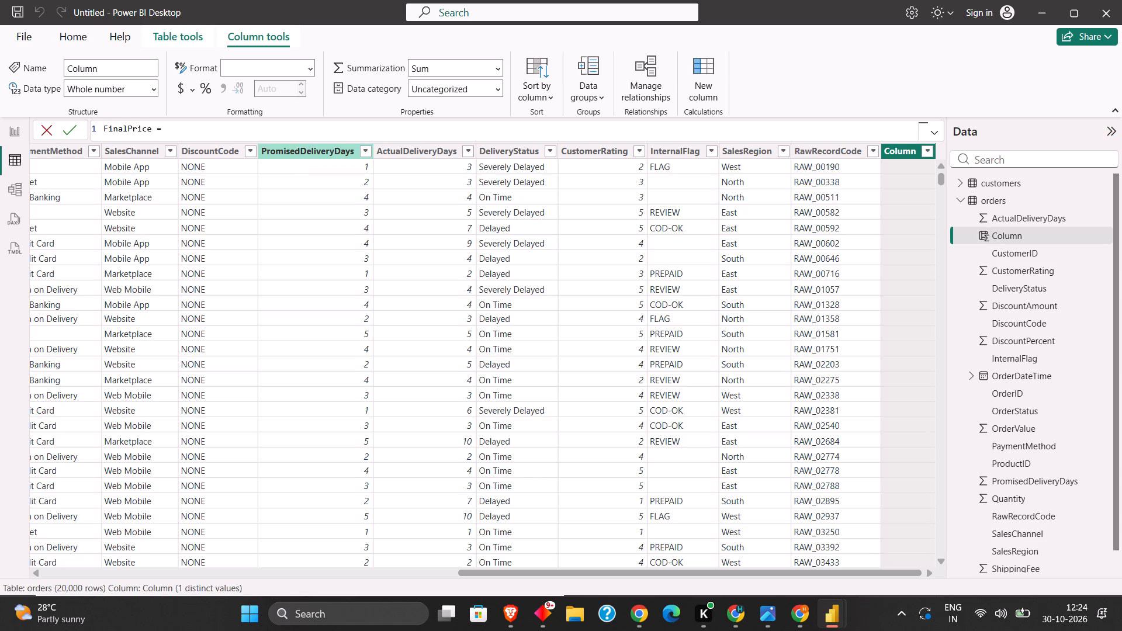
pyautogui.moveTo(493, 573); pyautogui.dragTo(480, 574)
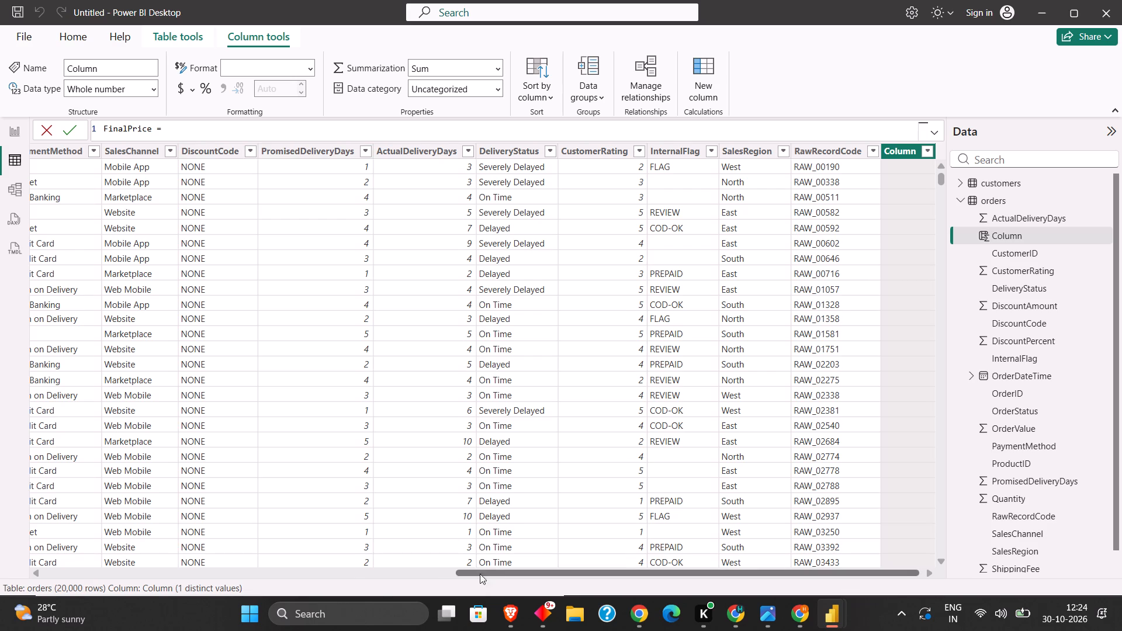
pyautogui.moveTo(480, 574); pyautogui.dragTo(3, 577)
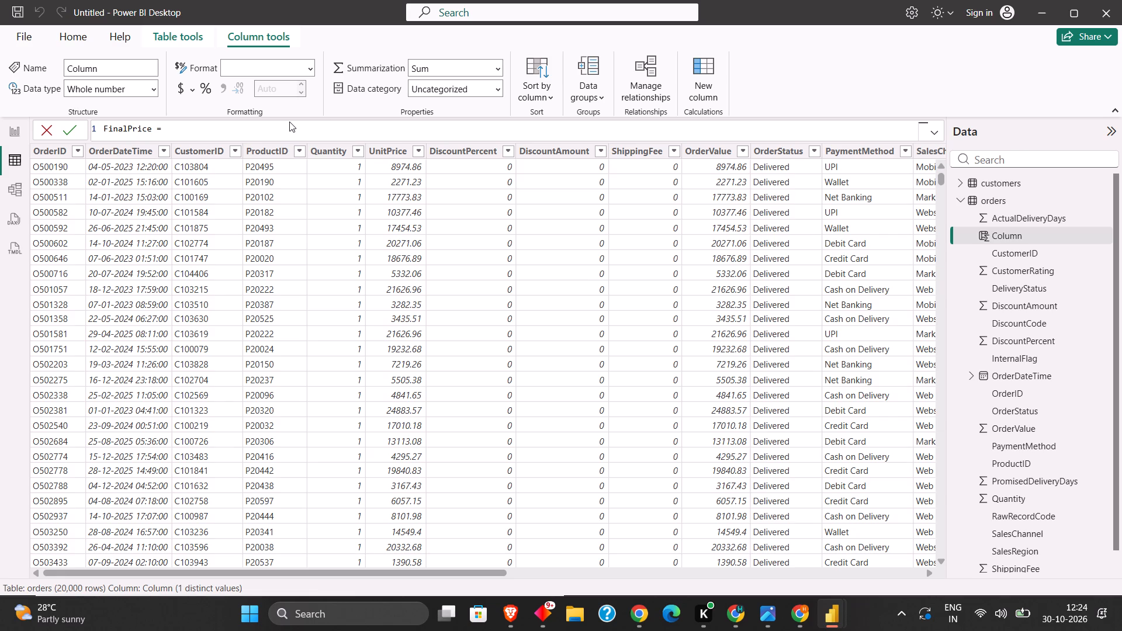
pyautogui.click(73, 35)
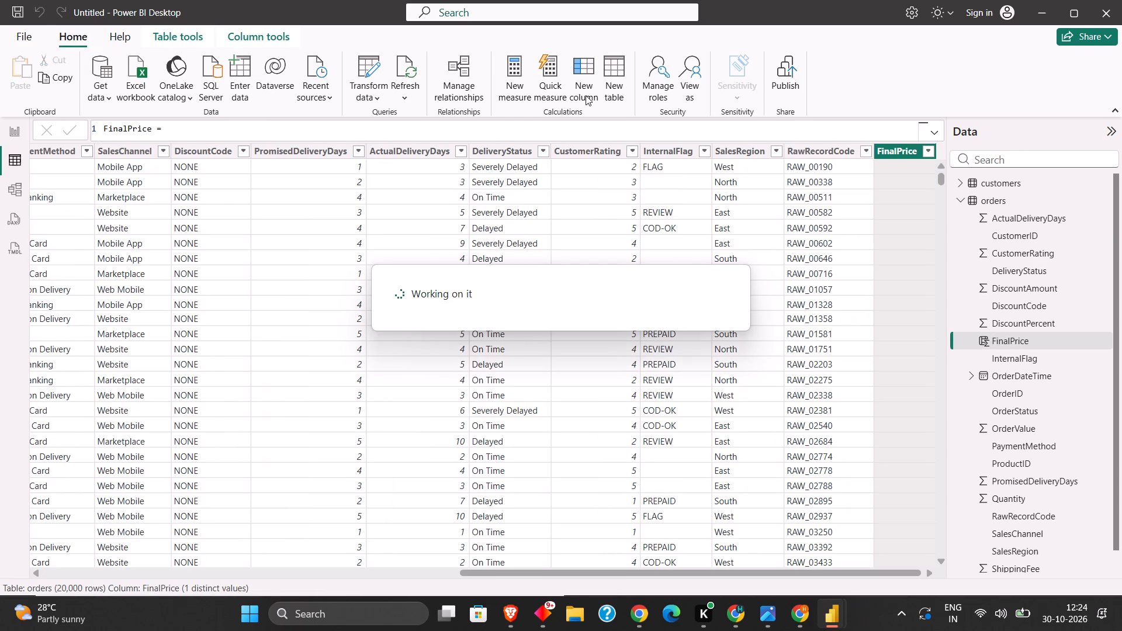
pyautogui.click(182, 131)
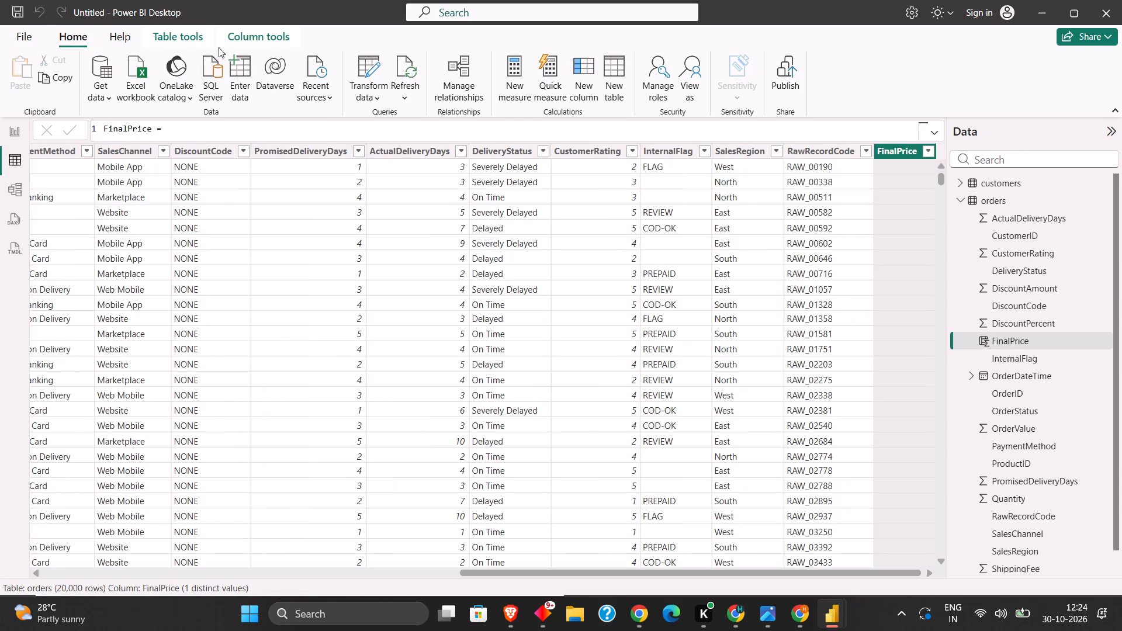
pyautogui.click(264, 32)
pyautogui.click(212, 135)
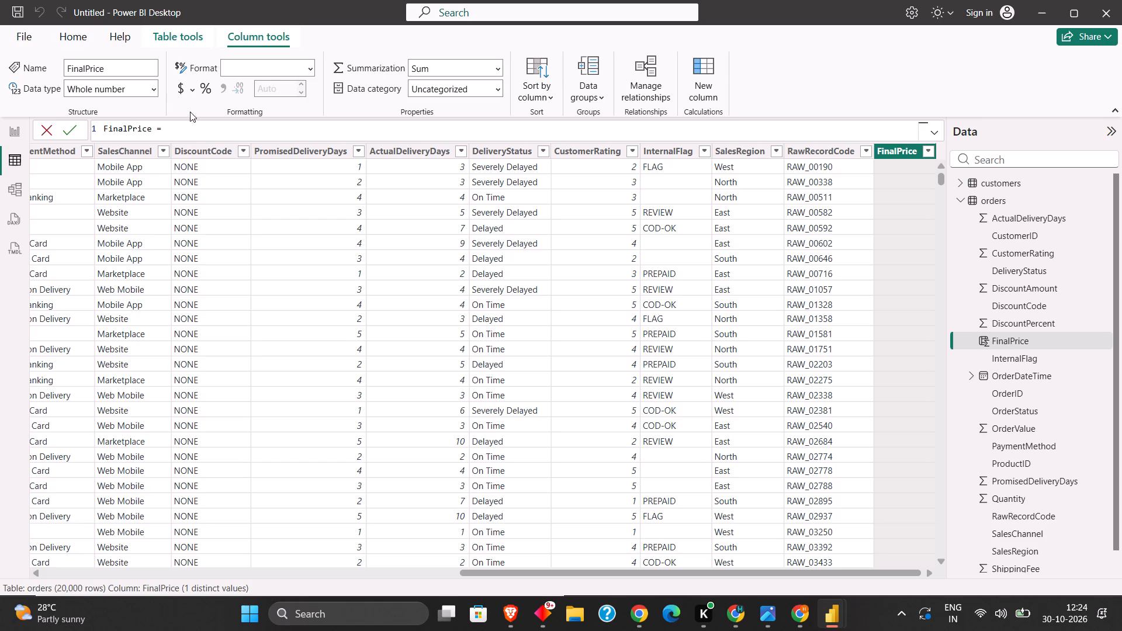
# Create a new measure in the orders table and start its formula with "FinalPrice =".
pyautogui.click(61, 32)
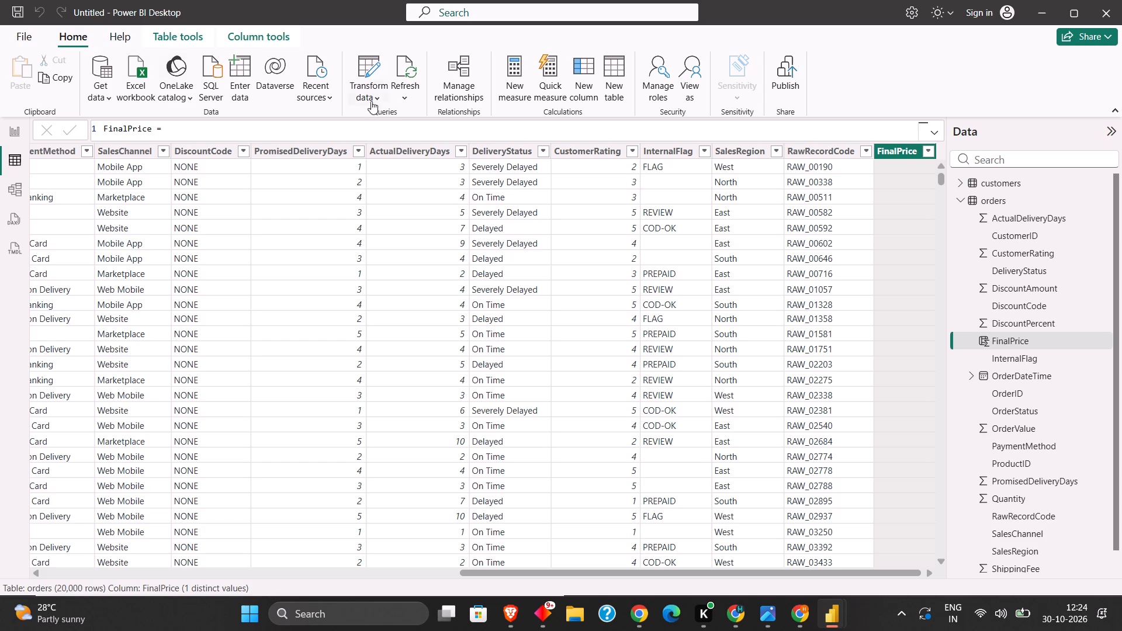
pyautogui.click(512, 73)
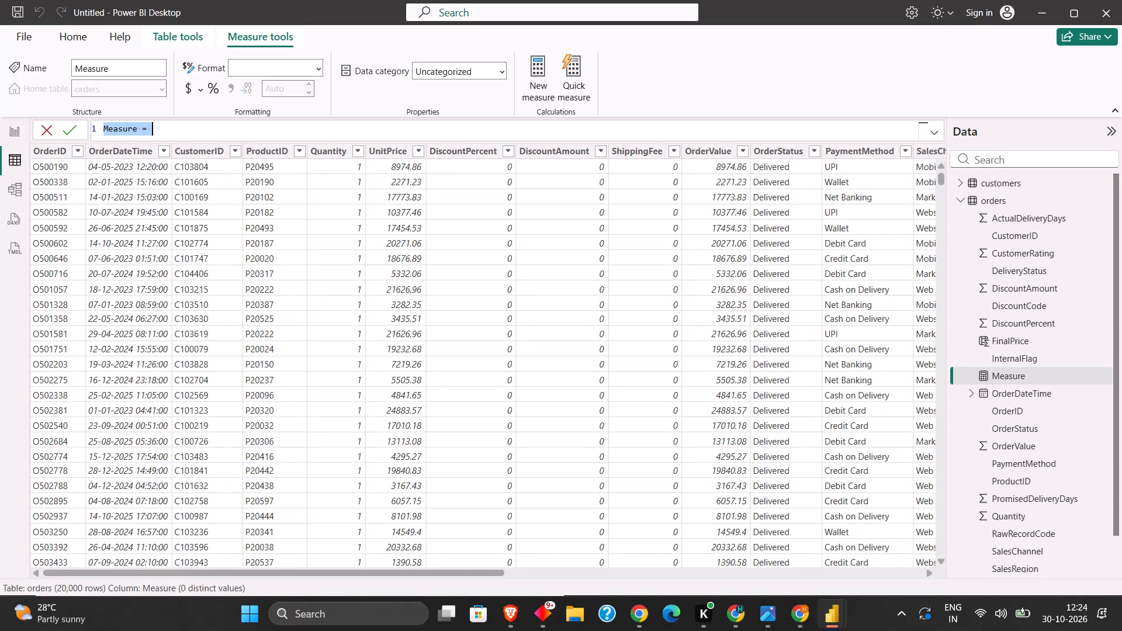
pyautogui.write('Fun')
pyautogui.press('BackSpace')
pyautogui.press('BackSpace')
pyautogui.write('inalPrice =')
pyautogui.press('space')
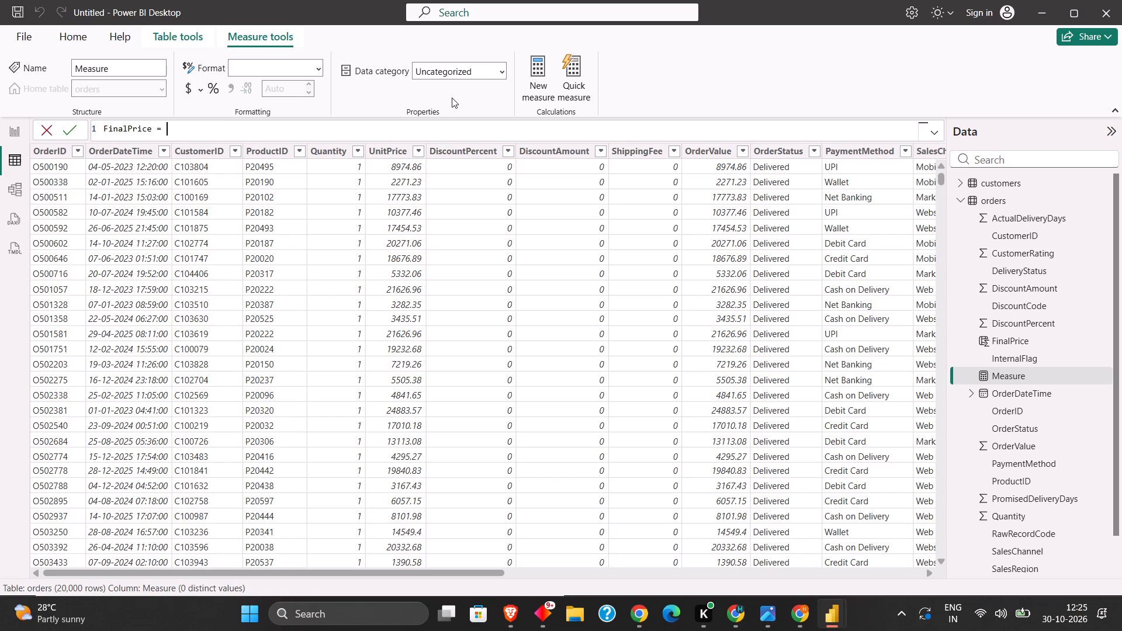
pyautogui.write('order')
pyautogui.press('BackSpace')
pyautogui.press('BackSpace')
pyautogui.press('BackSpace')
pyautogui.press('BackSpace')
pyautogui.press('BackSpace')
# Set the measure's expression to SUM(orders[Quantity]).
pyautogui.write('SUM')
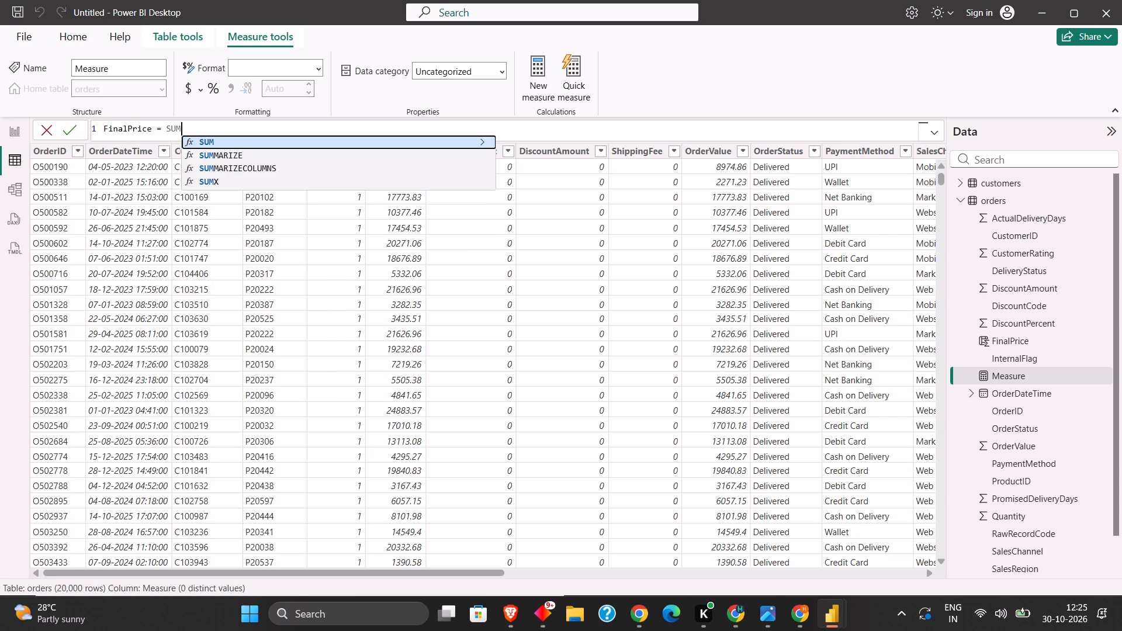
pyautogui.hotkey('shift', '(')
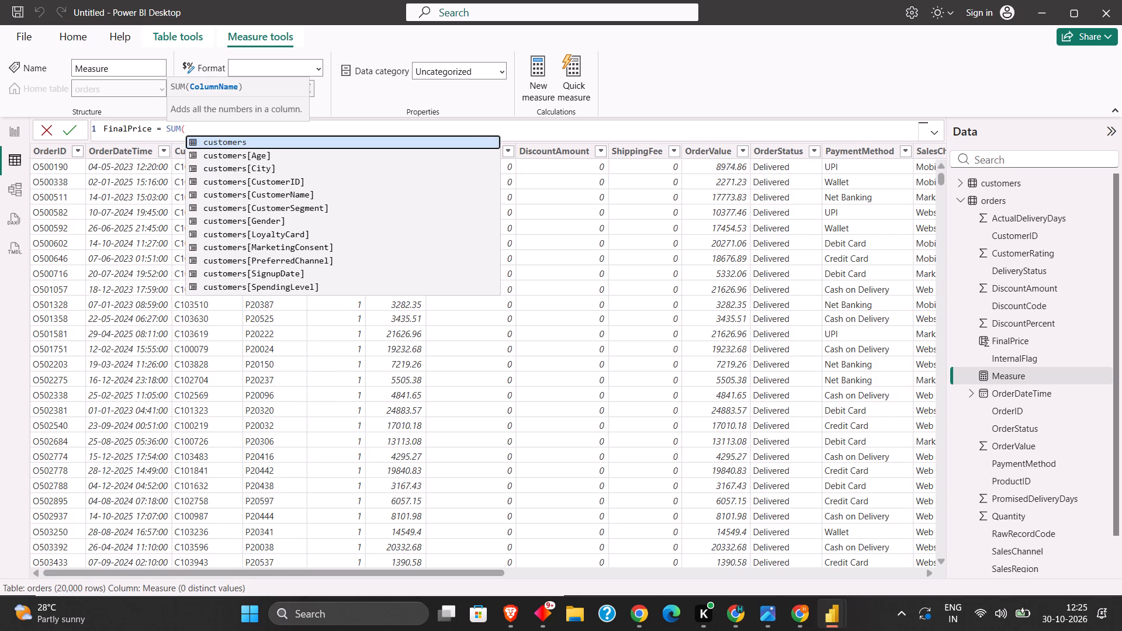
pyautogui.press('Down')
pyautogui.press('Down')
pyautogui.press('Down')
pyautogui.press('Down')
pyautogui.press('Down')
pyautogui.press('Down')
pyautogui.press('Down')
pyautogui.press('Down')
pyautogui.press('Down')
pyautogui.press('Down')
pyautogui.press('Down')
pyautogui.press('Down')
pyautogui.press('Down')
pyautogui.press('Down')
pyautogui.press('Down')
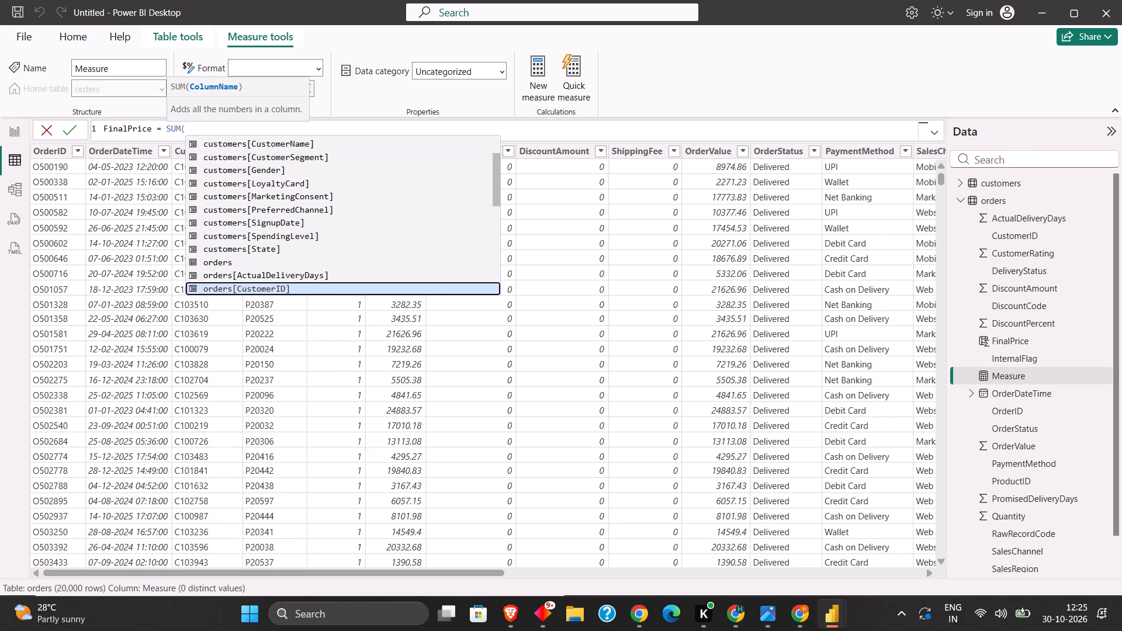
pyautogui.press('Down')
pyautogui.press('Down')
pyautogui.press('Down')
pyautogui.press('Down')
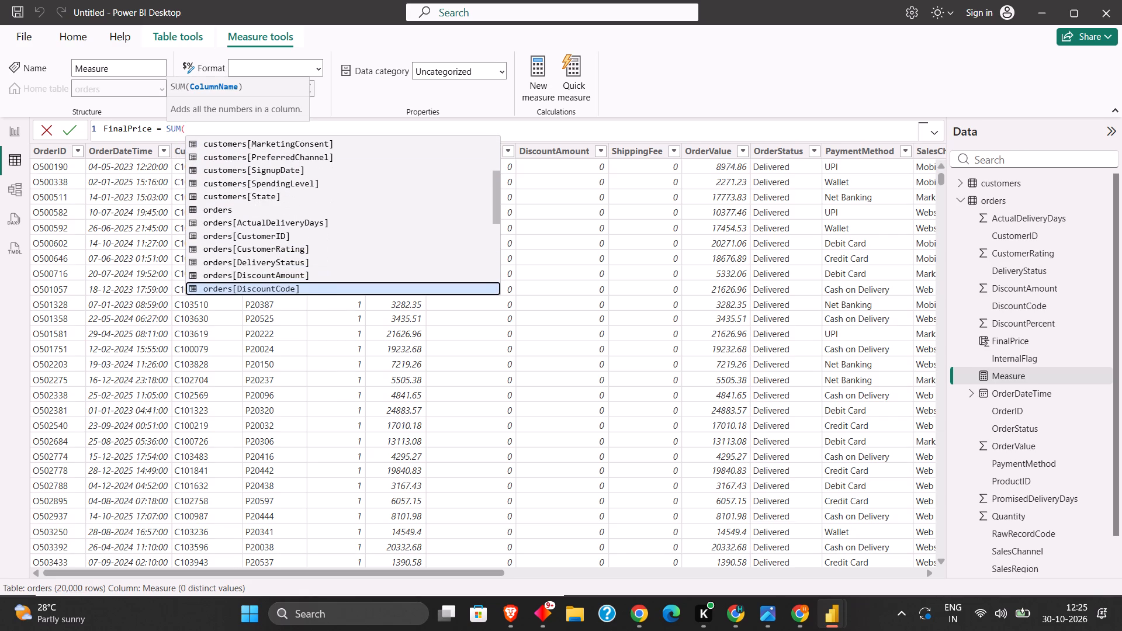
pyautogui.press('Down')
pyautogui.press('Down')
pyautogui.press('Down')
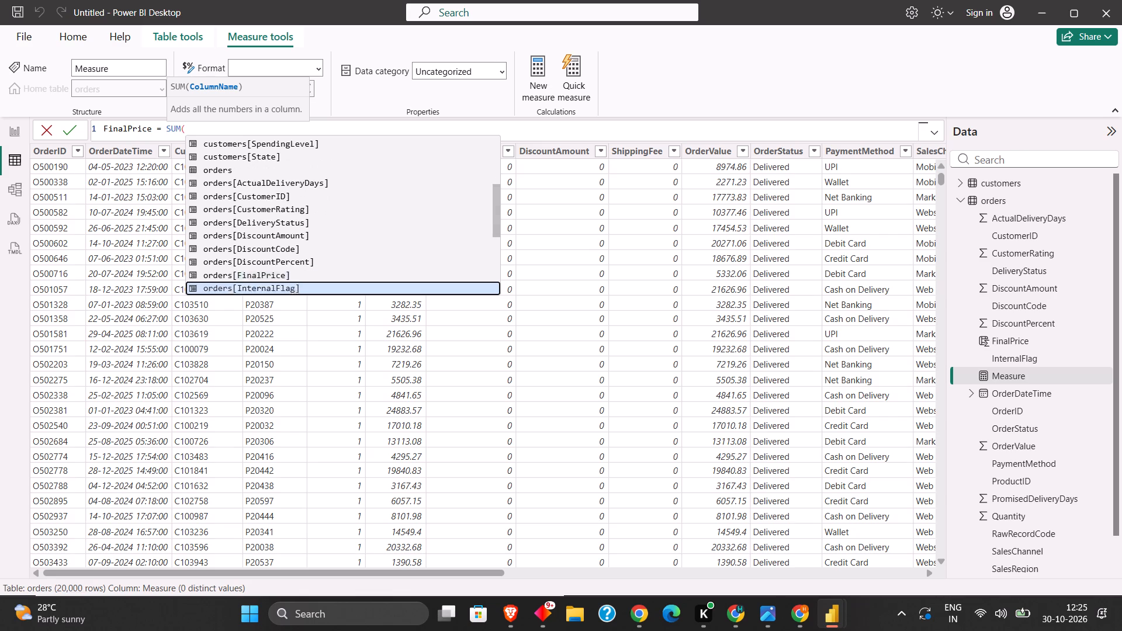
pyautogui.press('Up')
pyautogui.press('Down')
pyautogui.press('Down')
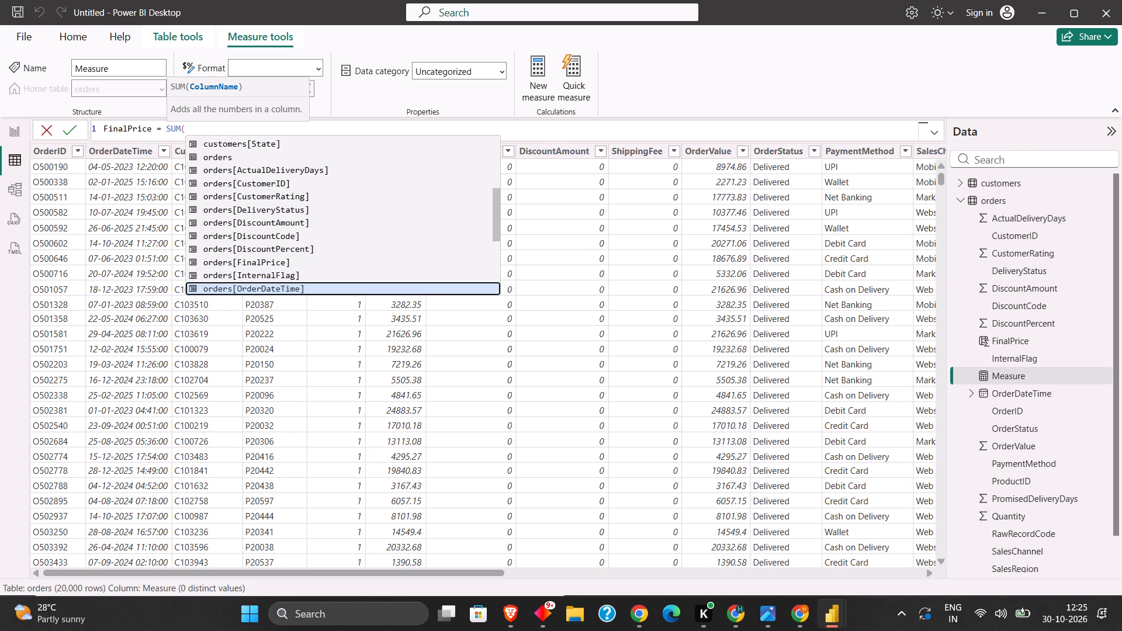
pyautogui.press('Down')
pyautogui.press('Down')
pyautogui.press('Down')
pyautogui.press('Down')
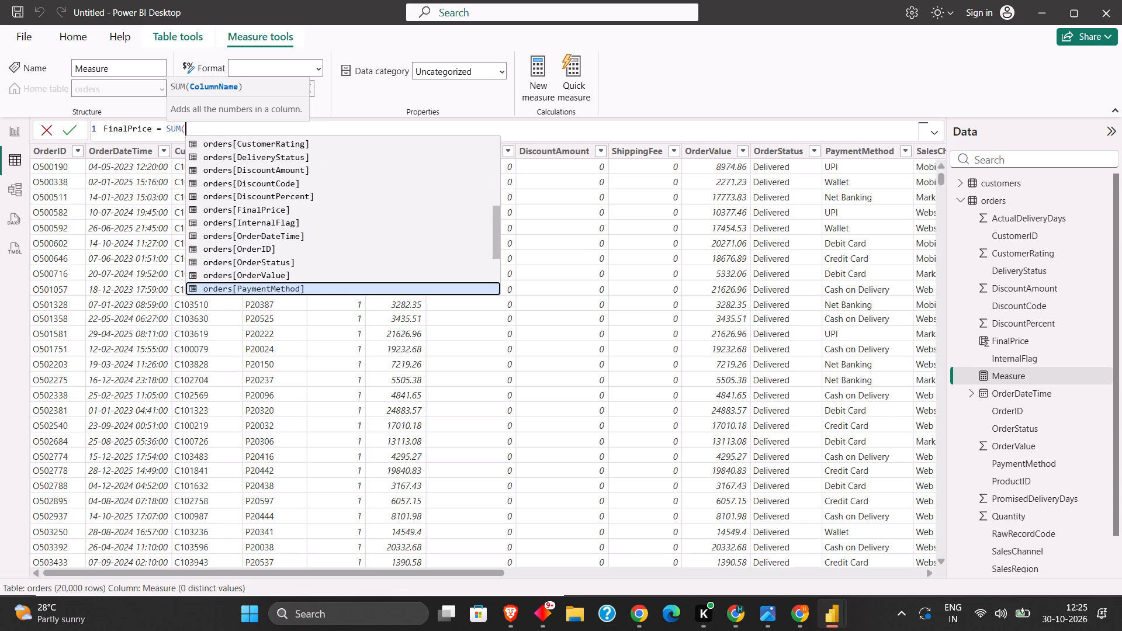
pyautogui.press('Down')
pyautogui.press('Down')
pyautogui.press('Down')
pyautogui.press('Down')
pyautogui.press('Down')
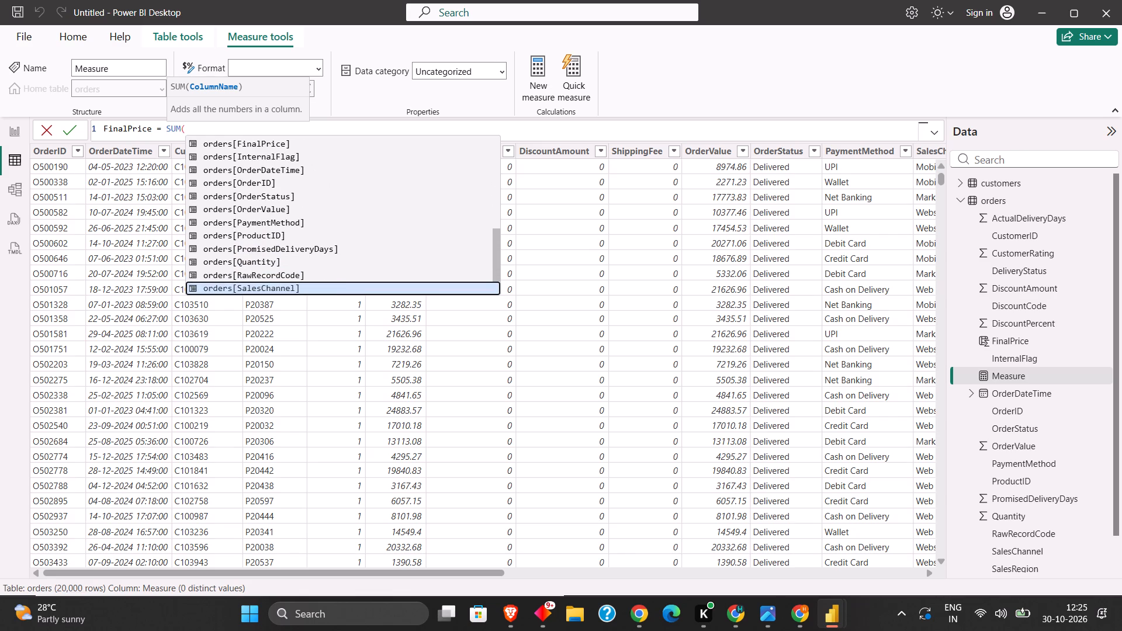
pyautogui.press('Down')
pyautogui.press('Down')
pyautogui.press('Up')
pyautogui.press('Up')
pyautogui.press('Up')
pyautogui.press('Up')
pyautogui.press('Up')
pyautogui.press('Down')
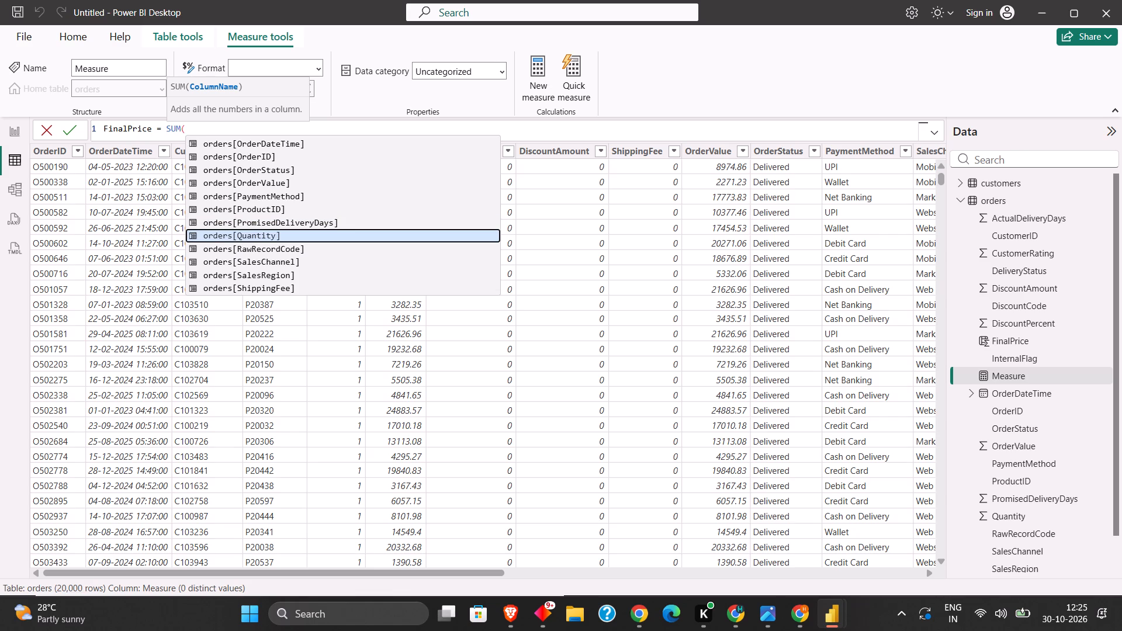
pyautogui.press('Return')
pyautogui.hotkey('shift', ')')
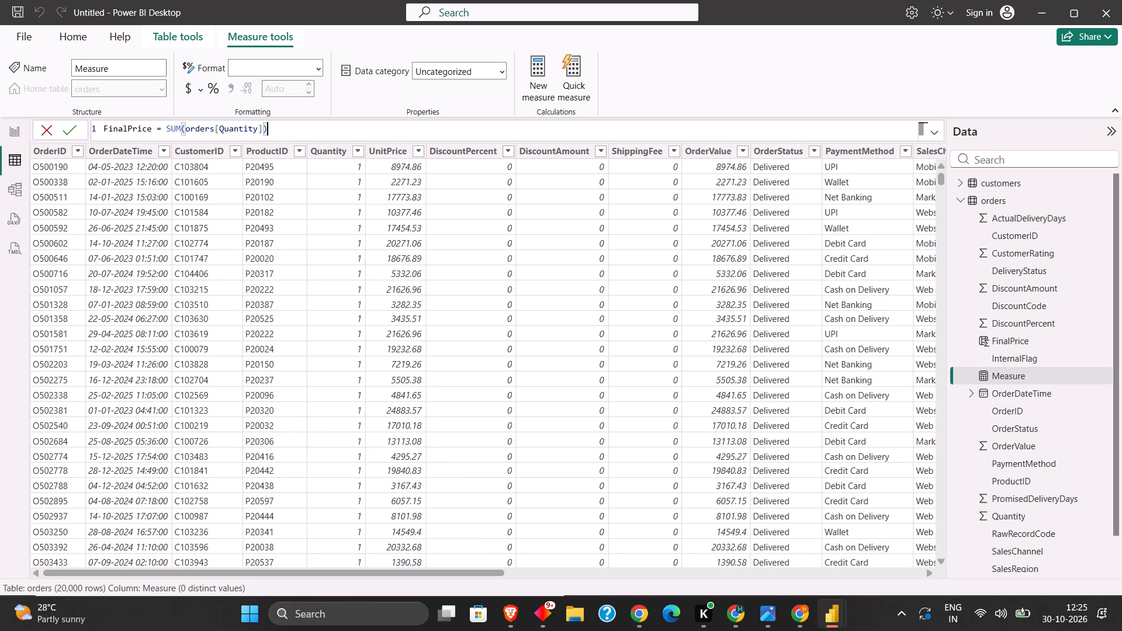
# Replace the measure's name in its formula with totalItems and commit the measure.
pyautogui.press('Left')
pyautogui.press('Left')
pyautogui.press('Left')
pyautogui.press('Left')
pyautogui.press('Left')
pyautogui.press('Left')
pyautogui.press('Left')
pyautogui.press('Left')
pyautogui.press('Left')
pyautogui.press('Left')
pyautogui.press('Left')
pyautogui.press('Left')
pyautogui.press('Left')
pyautogui.press('Left')
pyautogui.press('Left')
pyautogui.press('Left')
pyautogui.press('Left')
pyautogui.press('Left')
pyautogui.press('Left')
pyautogui.press('Left')
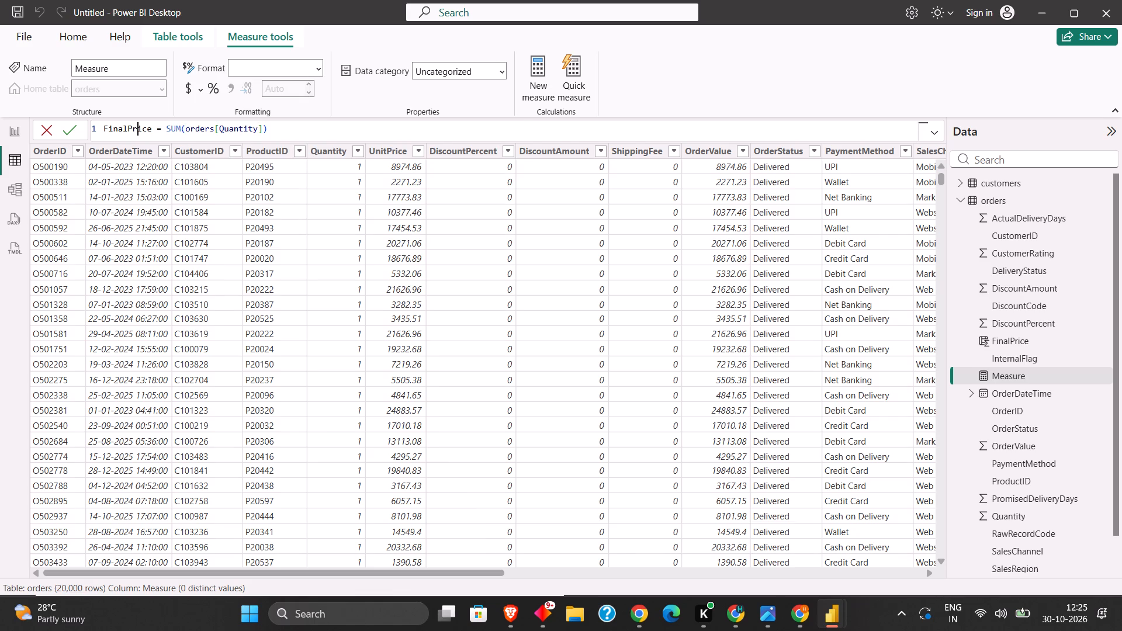
pyautogui.press('Right')
pyautogui.press('Right')
pyautogui.press('Right')
pyautogui.press('BackSpace')
pyautogui.press('BackSpace')
pyautogui.press('BackSpace')
pyautogui.press('BackSpace')
pyautogui.press('BackSpace')
pyautogui.press('BackSpace')
pyautogui.press('BackSpace')
pyautogui.press('BackSpace')
pyautogui.press('BackSpace')
pyautogui.press('BackSpace')
pyautogui.press('BackSpace')
pyautogui.press('BackSpace')
pyautogui.press('BackSpace')
pyautogui.press('BackSpace')
pyautogui.press('BackSpace')
pyautogui.press('BackSpace')
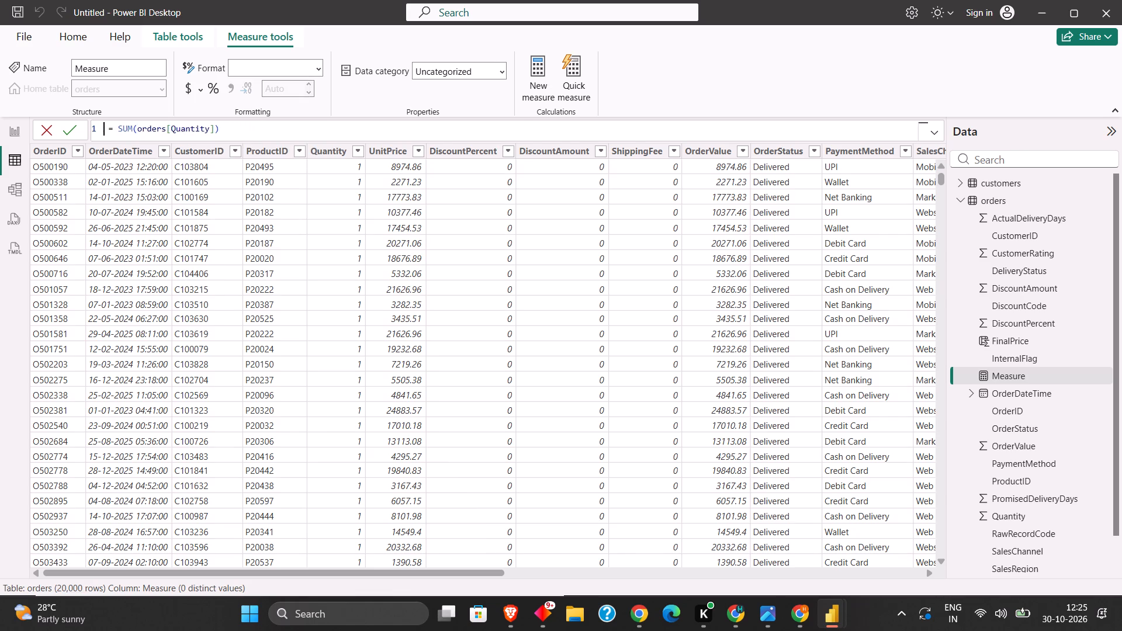
pyautogui.write('total')
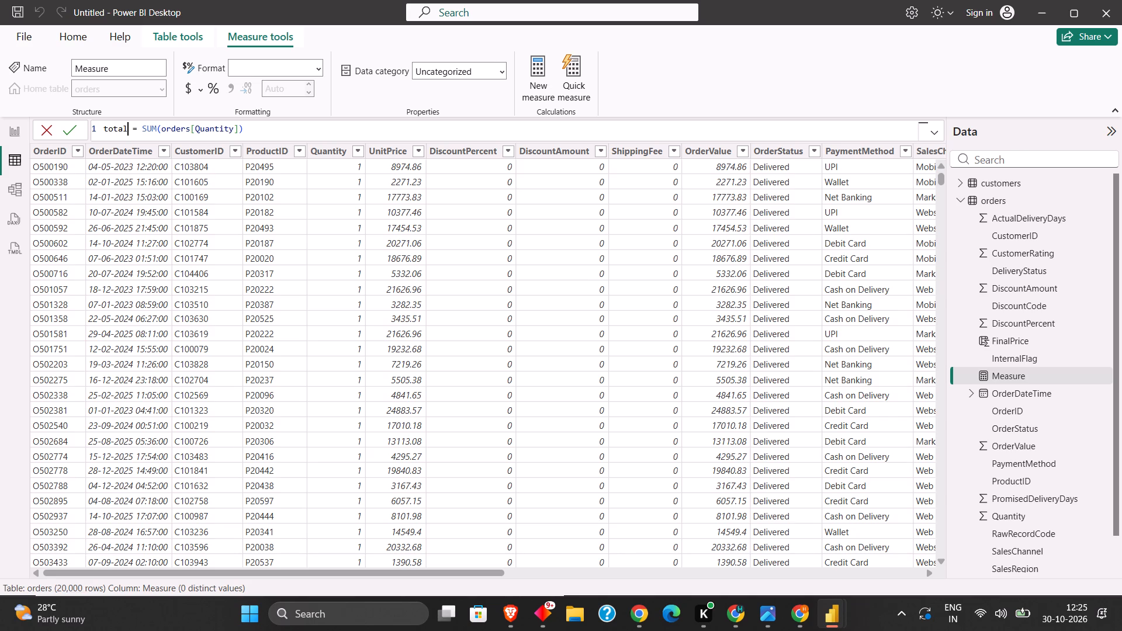
pyautogui.write('Items')
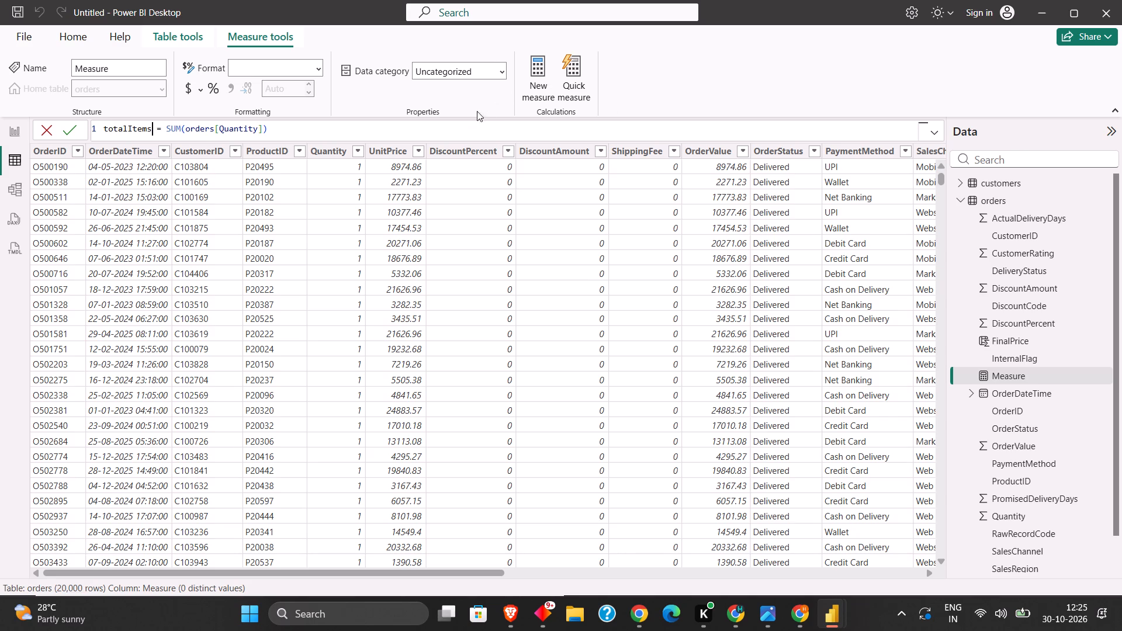
pyautogui.click(460, 125)
pyautogui.press('Return')
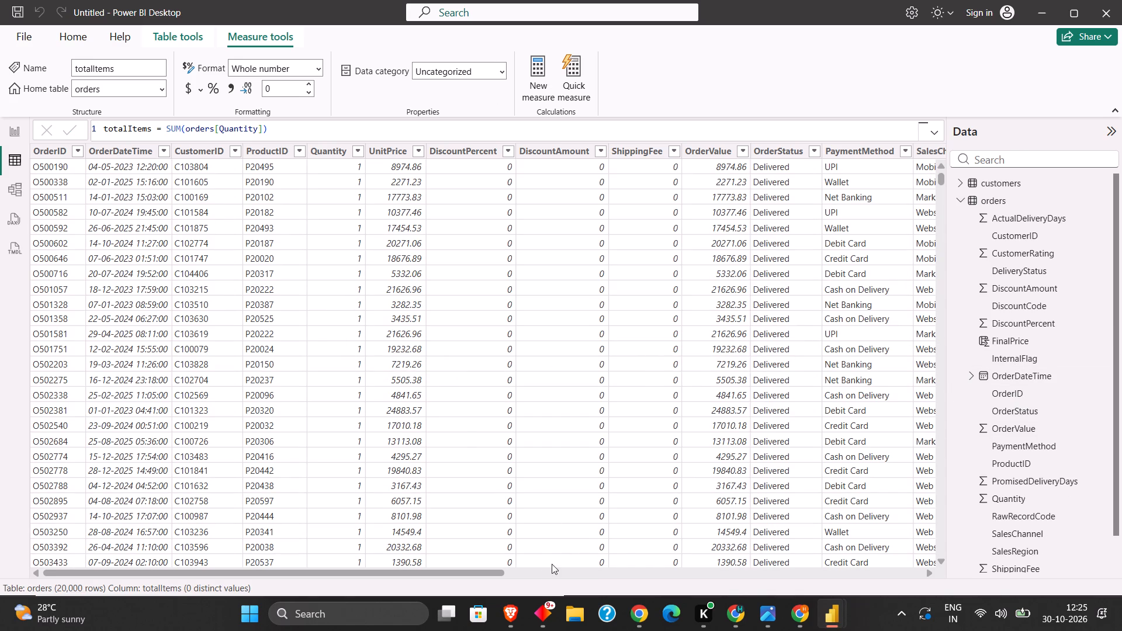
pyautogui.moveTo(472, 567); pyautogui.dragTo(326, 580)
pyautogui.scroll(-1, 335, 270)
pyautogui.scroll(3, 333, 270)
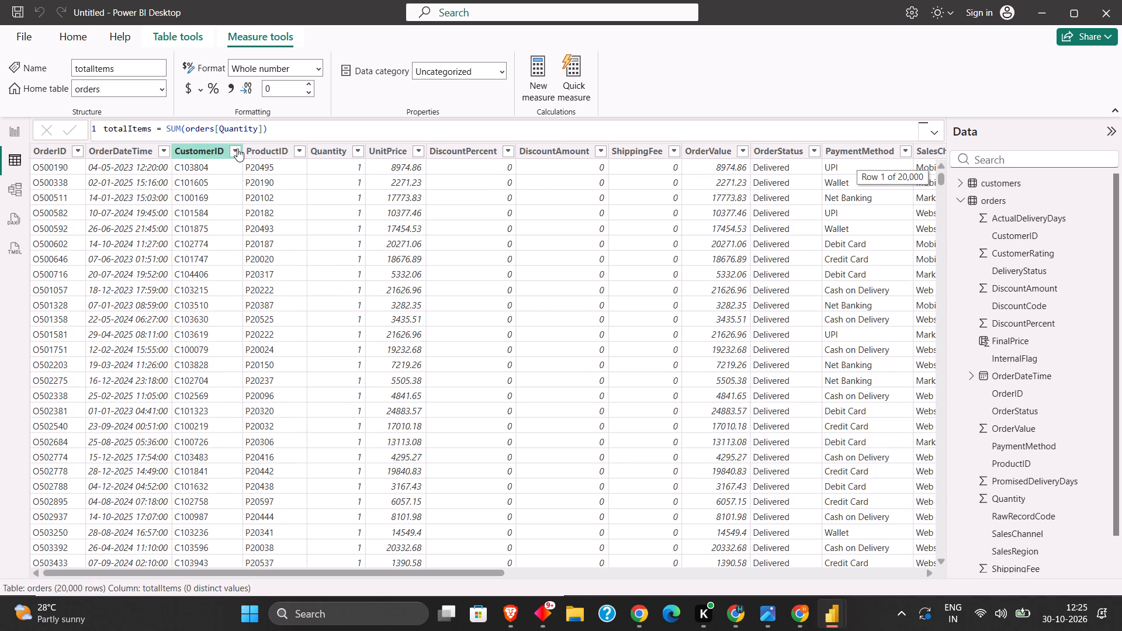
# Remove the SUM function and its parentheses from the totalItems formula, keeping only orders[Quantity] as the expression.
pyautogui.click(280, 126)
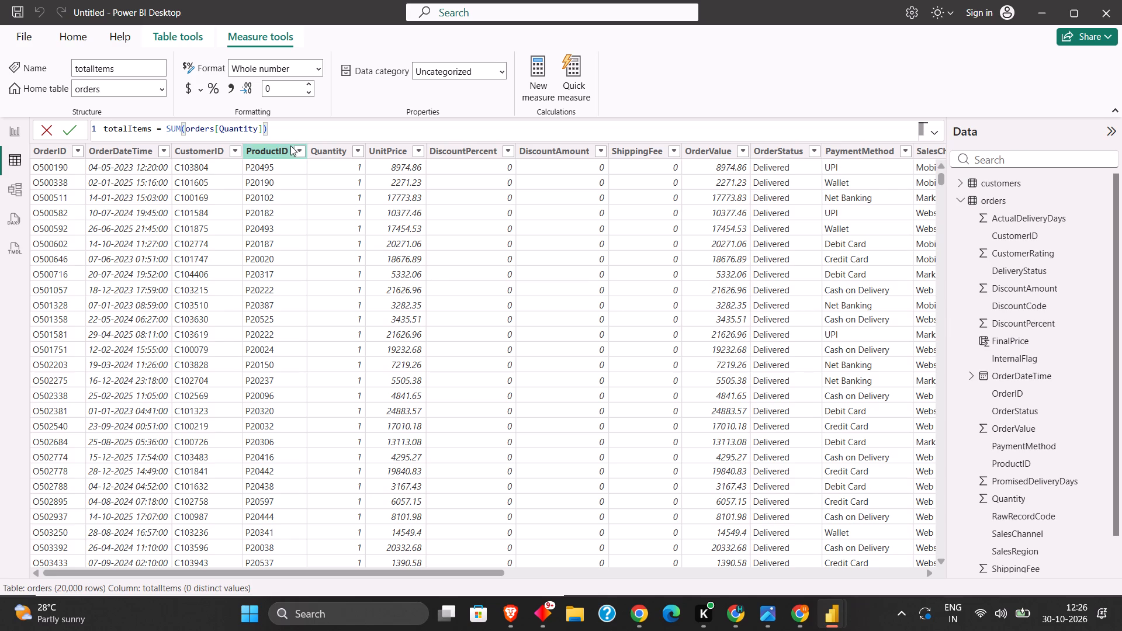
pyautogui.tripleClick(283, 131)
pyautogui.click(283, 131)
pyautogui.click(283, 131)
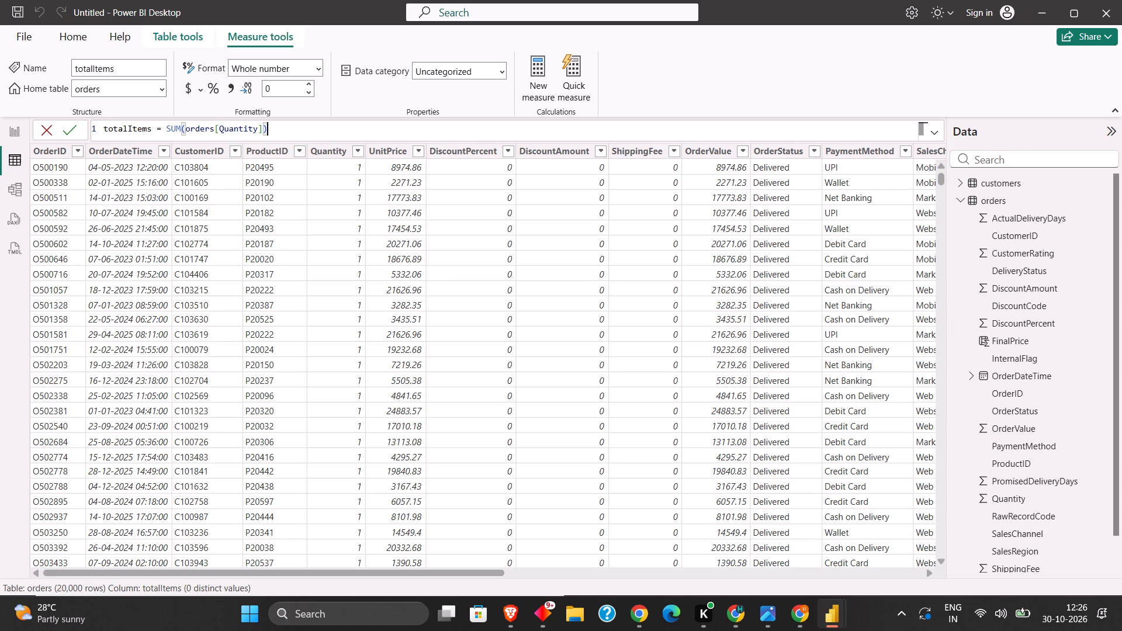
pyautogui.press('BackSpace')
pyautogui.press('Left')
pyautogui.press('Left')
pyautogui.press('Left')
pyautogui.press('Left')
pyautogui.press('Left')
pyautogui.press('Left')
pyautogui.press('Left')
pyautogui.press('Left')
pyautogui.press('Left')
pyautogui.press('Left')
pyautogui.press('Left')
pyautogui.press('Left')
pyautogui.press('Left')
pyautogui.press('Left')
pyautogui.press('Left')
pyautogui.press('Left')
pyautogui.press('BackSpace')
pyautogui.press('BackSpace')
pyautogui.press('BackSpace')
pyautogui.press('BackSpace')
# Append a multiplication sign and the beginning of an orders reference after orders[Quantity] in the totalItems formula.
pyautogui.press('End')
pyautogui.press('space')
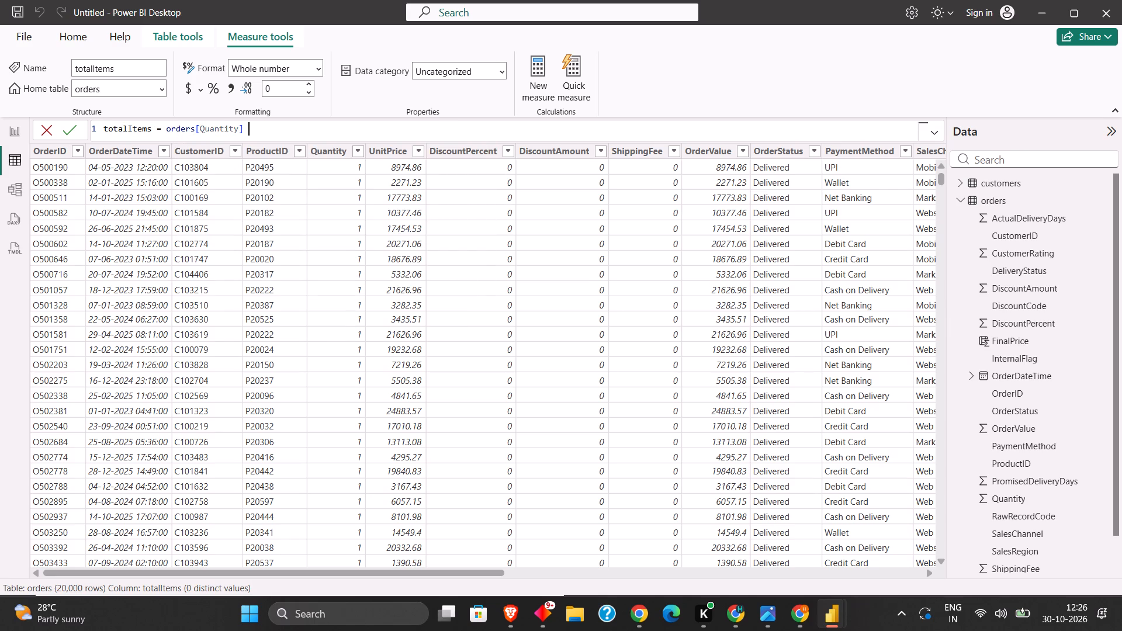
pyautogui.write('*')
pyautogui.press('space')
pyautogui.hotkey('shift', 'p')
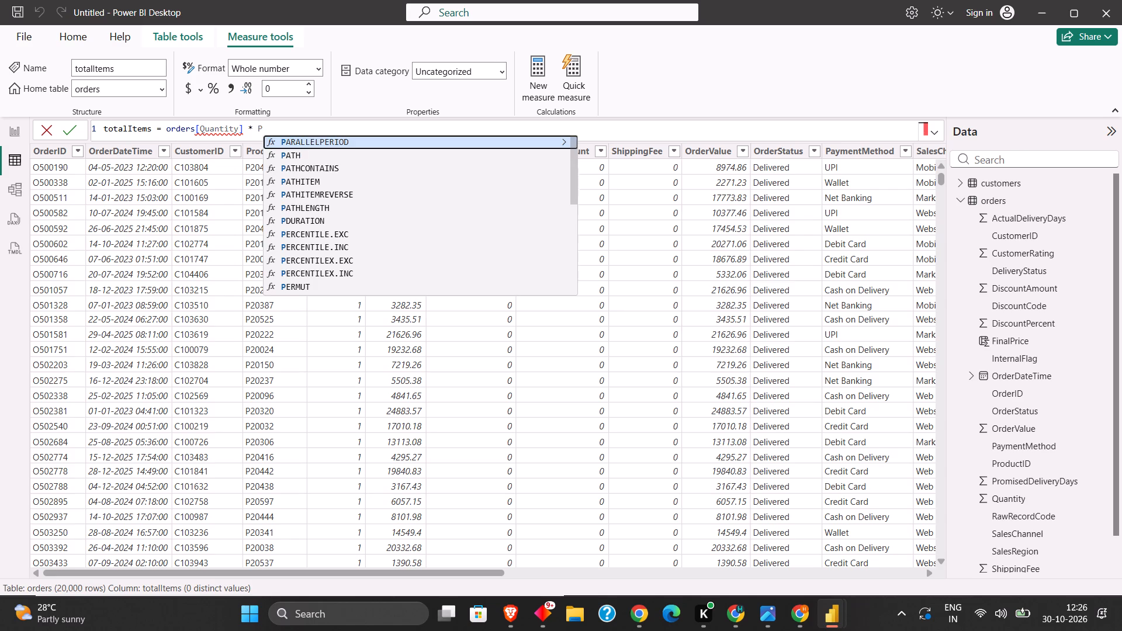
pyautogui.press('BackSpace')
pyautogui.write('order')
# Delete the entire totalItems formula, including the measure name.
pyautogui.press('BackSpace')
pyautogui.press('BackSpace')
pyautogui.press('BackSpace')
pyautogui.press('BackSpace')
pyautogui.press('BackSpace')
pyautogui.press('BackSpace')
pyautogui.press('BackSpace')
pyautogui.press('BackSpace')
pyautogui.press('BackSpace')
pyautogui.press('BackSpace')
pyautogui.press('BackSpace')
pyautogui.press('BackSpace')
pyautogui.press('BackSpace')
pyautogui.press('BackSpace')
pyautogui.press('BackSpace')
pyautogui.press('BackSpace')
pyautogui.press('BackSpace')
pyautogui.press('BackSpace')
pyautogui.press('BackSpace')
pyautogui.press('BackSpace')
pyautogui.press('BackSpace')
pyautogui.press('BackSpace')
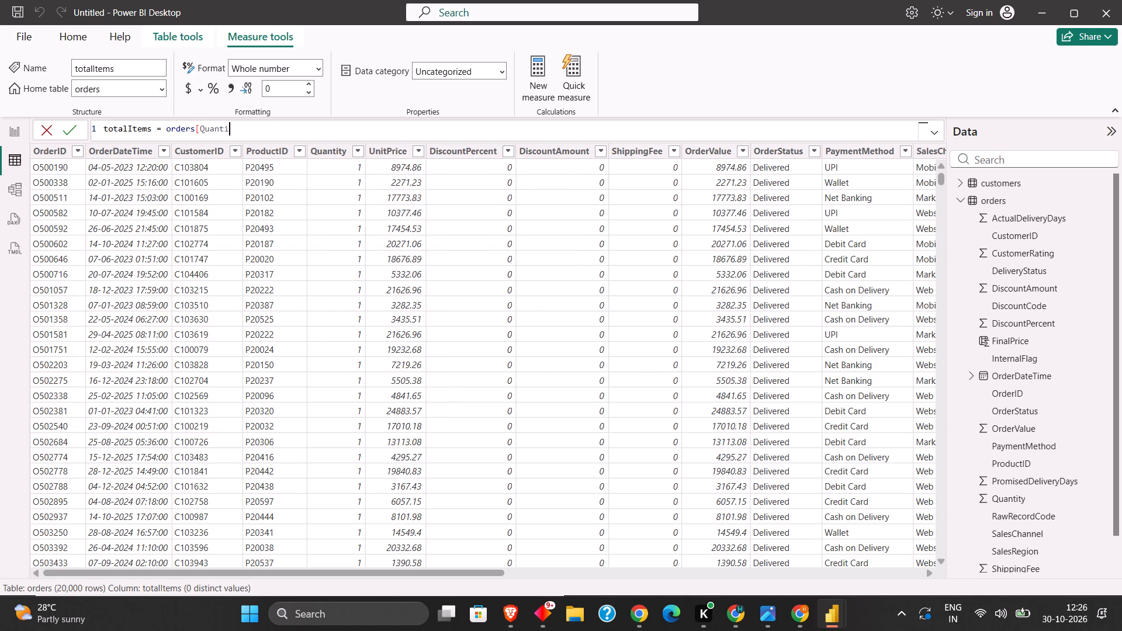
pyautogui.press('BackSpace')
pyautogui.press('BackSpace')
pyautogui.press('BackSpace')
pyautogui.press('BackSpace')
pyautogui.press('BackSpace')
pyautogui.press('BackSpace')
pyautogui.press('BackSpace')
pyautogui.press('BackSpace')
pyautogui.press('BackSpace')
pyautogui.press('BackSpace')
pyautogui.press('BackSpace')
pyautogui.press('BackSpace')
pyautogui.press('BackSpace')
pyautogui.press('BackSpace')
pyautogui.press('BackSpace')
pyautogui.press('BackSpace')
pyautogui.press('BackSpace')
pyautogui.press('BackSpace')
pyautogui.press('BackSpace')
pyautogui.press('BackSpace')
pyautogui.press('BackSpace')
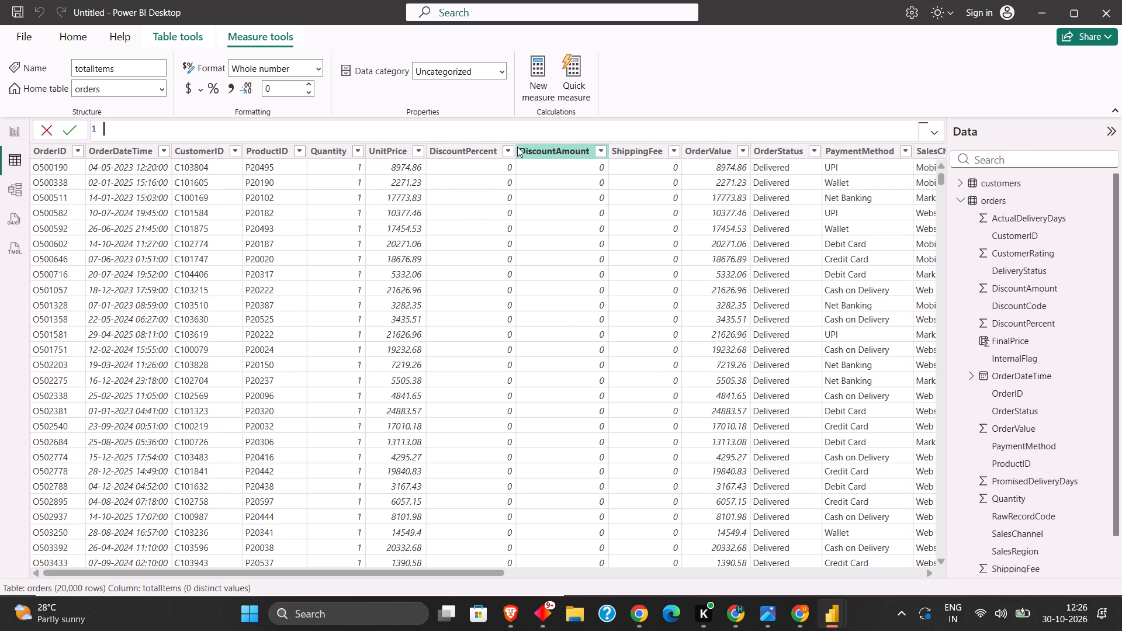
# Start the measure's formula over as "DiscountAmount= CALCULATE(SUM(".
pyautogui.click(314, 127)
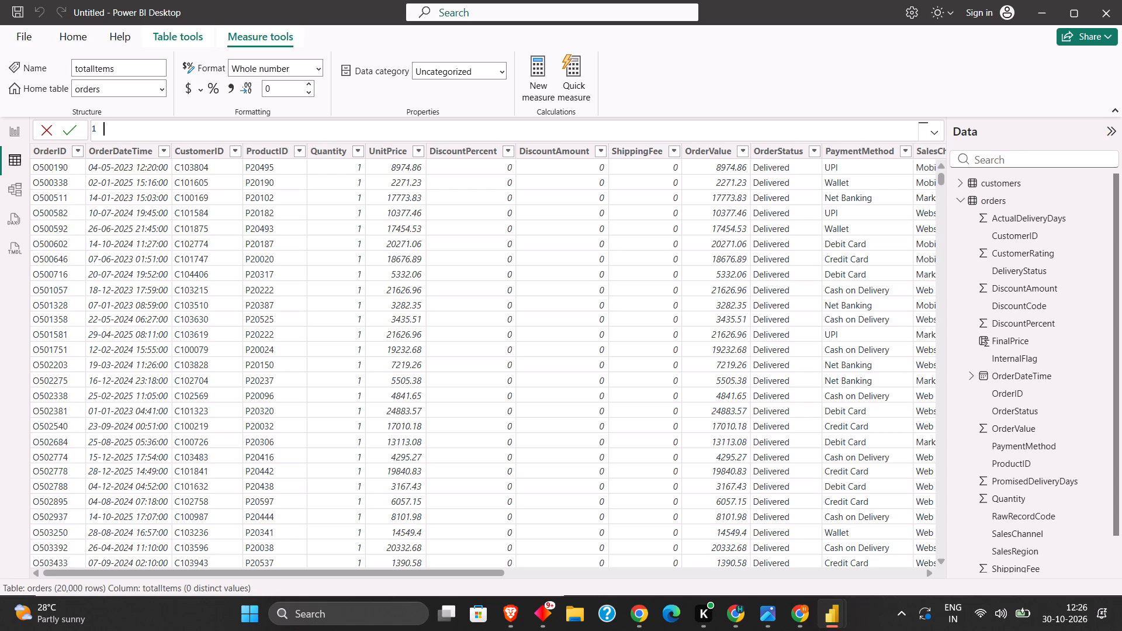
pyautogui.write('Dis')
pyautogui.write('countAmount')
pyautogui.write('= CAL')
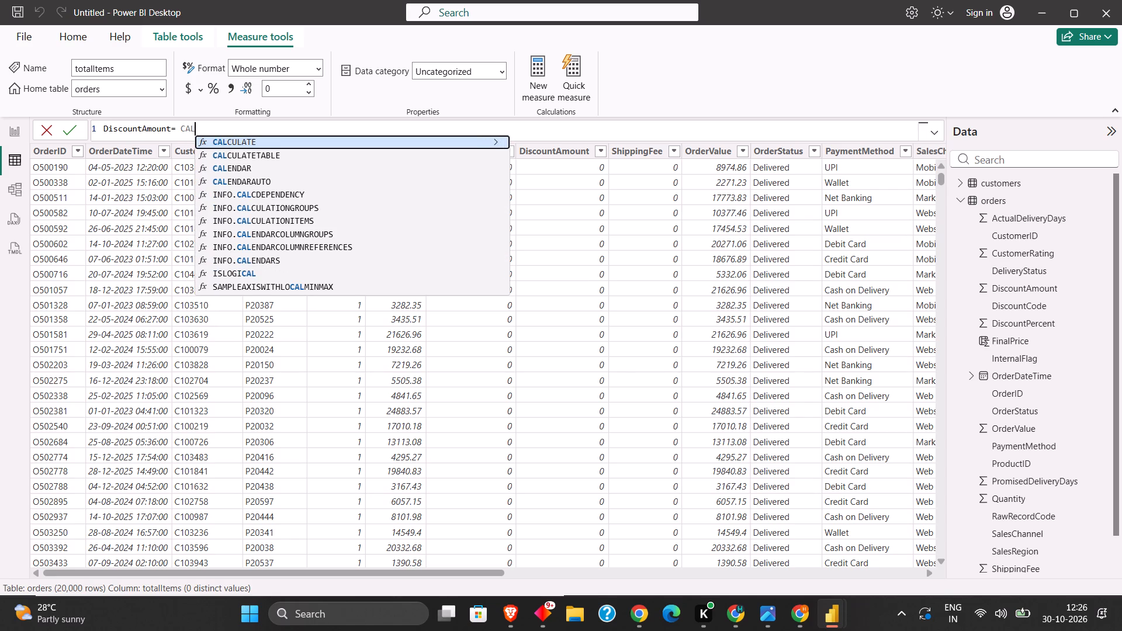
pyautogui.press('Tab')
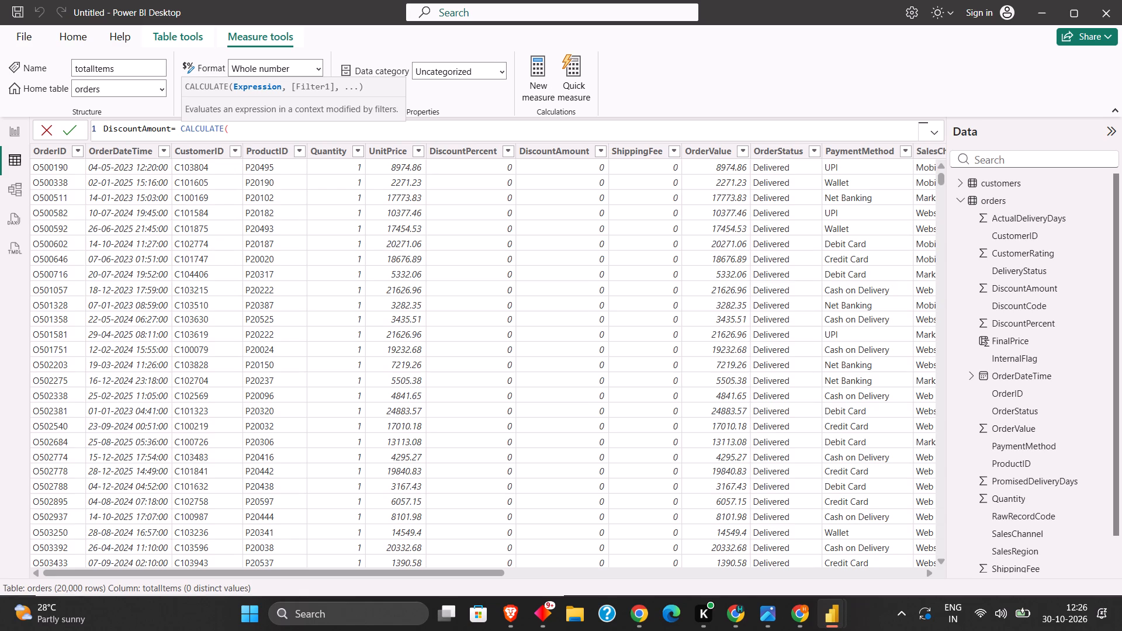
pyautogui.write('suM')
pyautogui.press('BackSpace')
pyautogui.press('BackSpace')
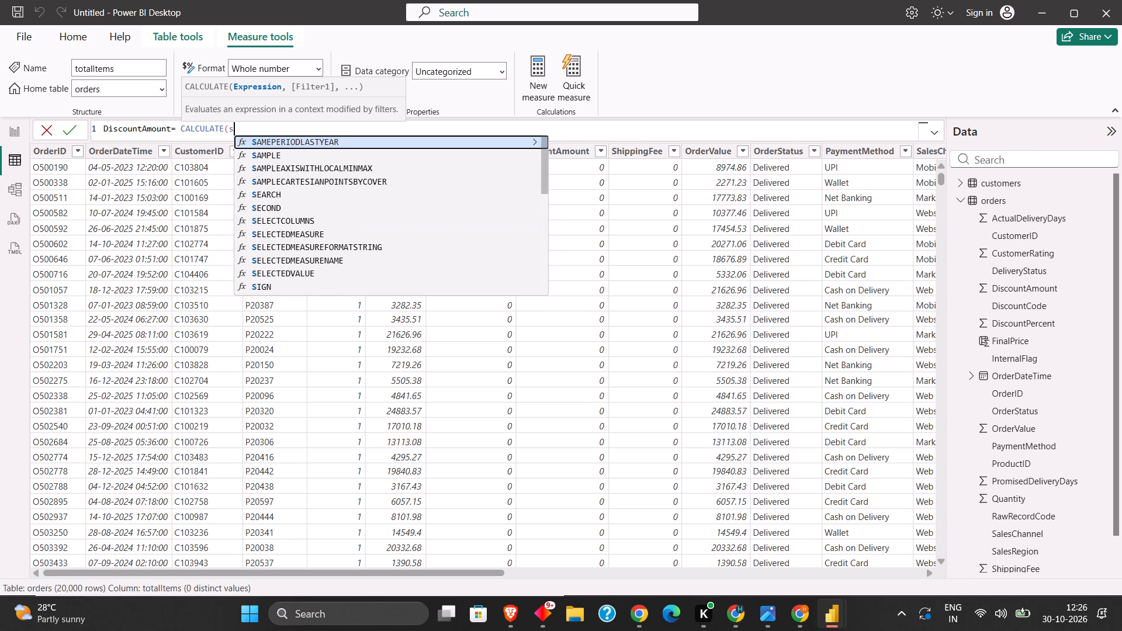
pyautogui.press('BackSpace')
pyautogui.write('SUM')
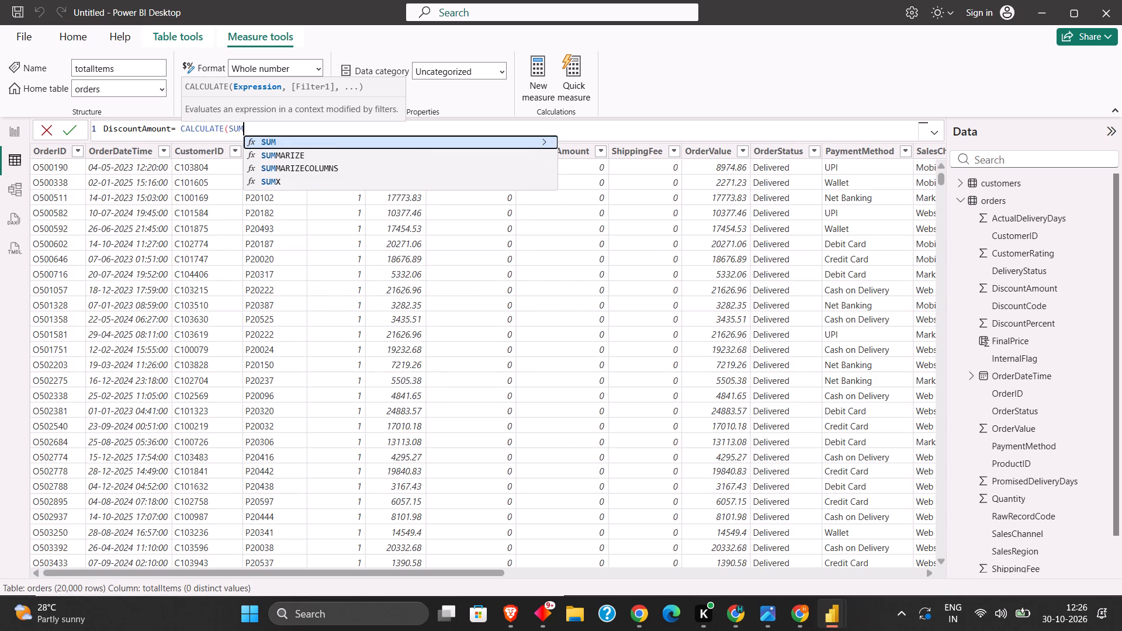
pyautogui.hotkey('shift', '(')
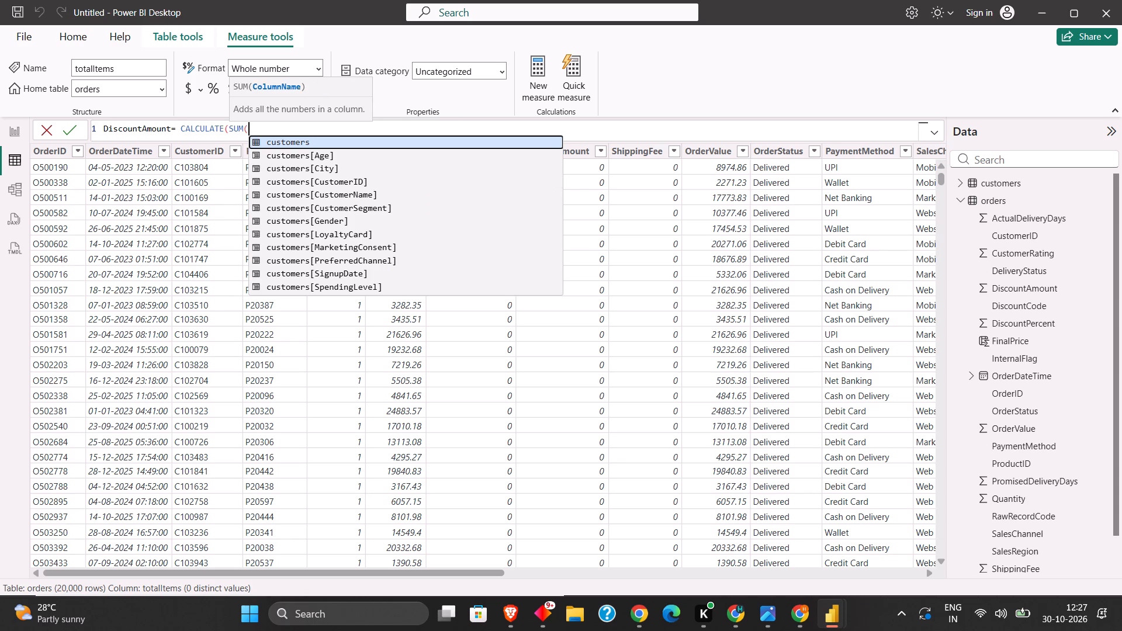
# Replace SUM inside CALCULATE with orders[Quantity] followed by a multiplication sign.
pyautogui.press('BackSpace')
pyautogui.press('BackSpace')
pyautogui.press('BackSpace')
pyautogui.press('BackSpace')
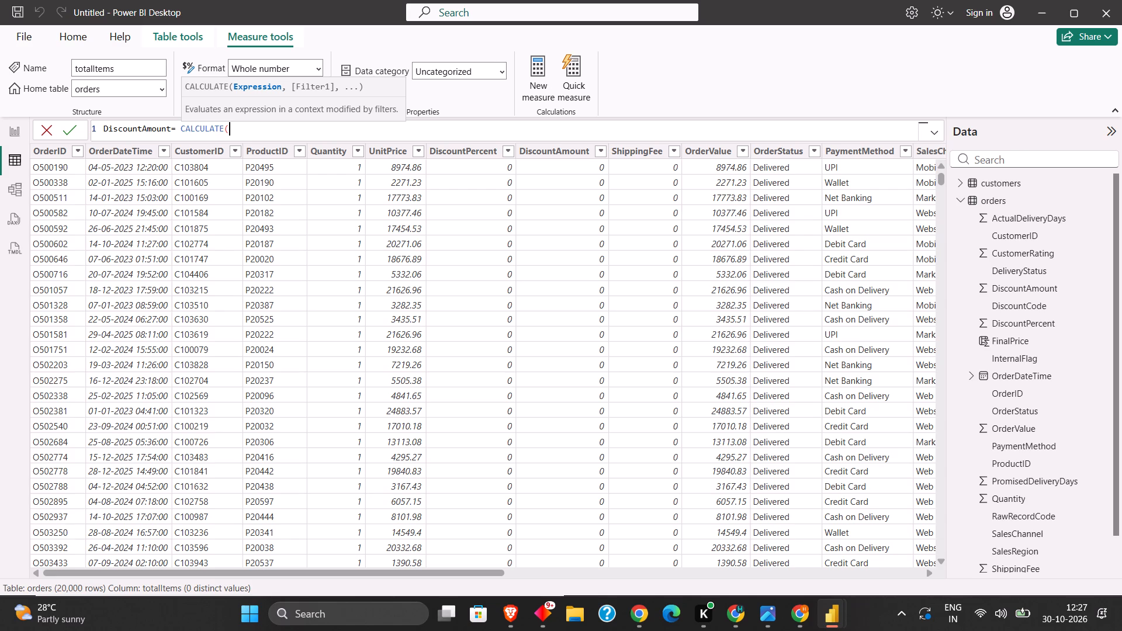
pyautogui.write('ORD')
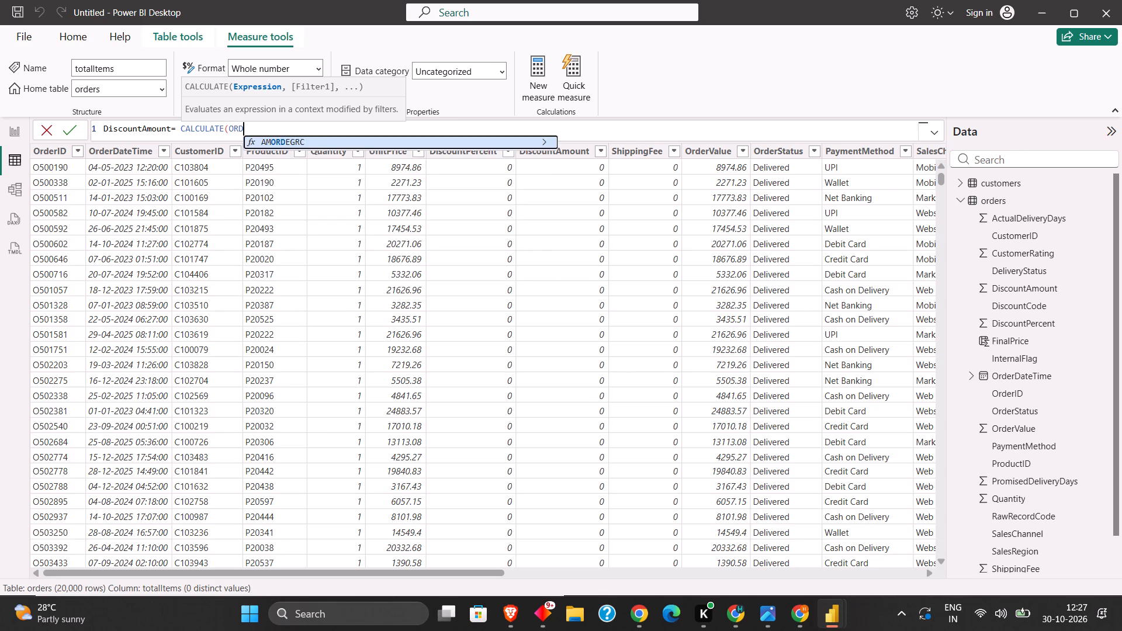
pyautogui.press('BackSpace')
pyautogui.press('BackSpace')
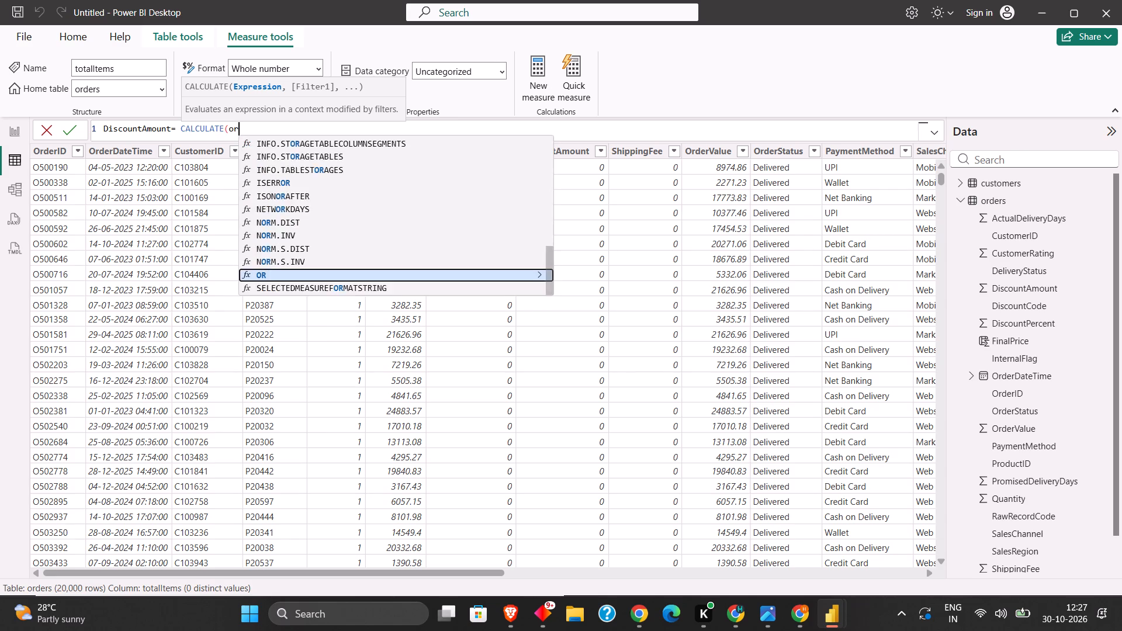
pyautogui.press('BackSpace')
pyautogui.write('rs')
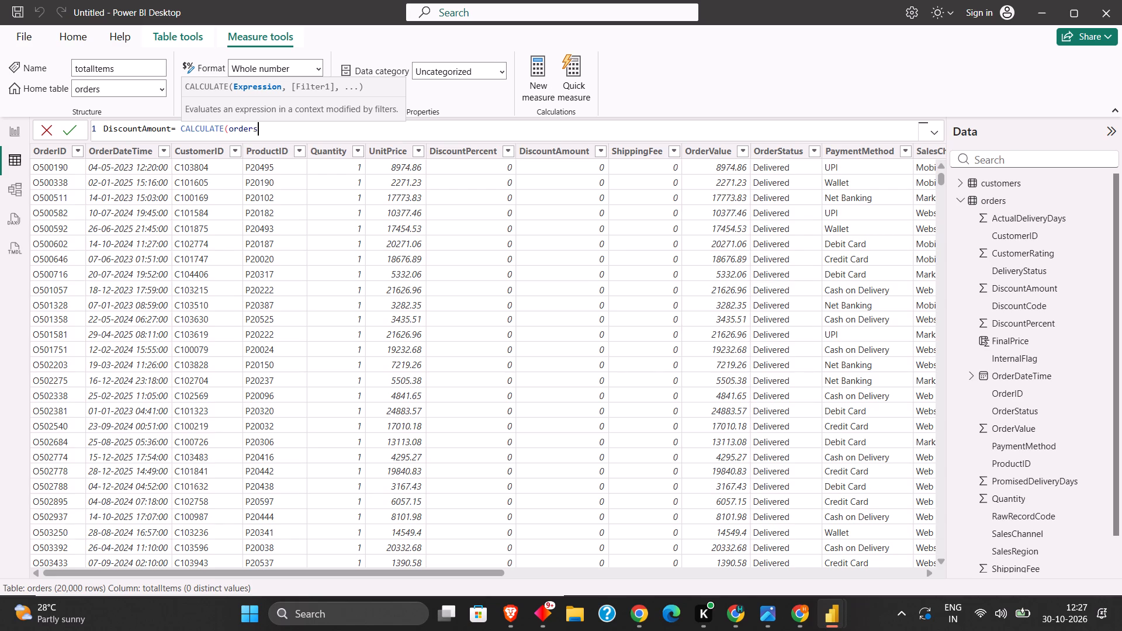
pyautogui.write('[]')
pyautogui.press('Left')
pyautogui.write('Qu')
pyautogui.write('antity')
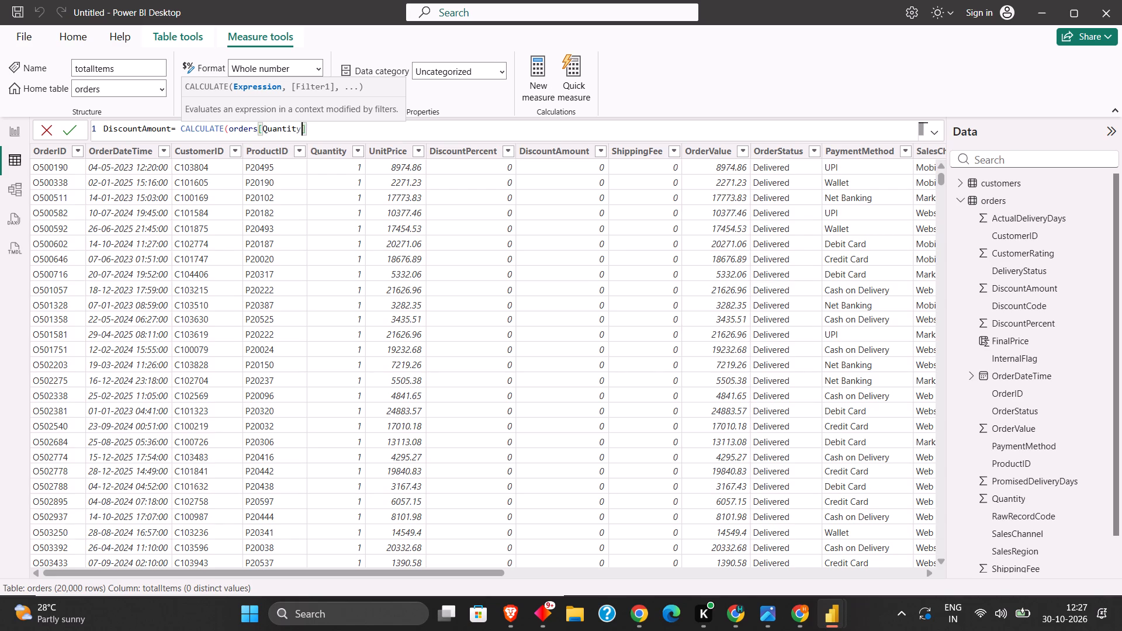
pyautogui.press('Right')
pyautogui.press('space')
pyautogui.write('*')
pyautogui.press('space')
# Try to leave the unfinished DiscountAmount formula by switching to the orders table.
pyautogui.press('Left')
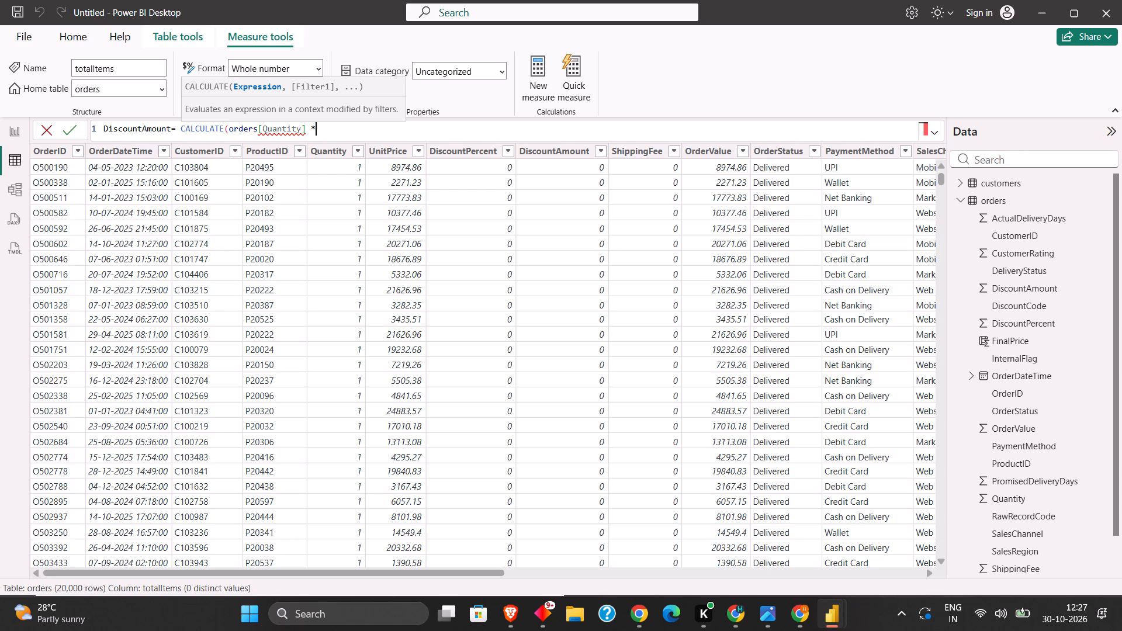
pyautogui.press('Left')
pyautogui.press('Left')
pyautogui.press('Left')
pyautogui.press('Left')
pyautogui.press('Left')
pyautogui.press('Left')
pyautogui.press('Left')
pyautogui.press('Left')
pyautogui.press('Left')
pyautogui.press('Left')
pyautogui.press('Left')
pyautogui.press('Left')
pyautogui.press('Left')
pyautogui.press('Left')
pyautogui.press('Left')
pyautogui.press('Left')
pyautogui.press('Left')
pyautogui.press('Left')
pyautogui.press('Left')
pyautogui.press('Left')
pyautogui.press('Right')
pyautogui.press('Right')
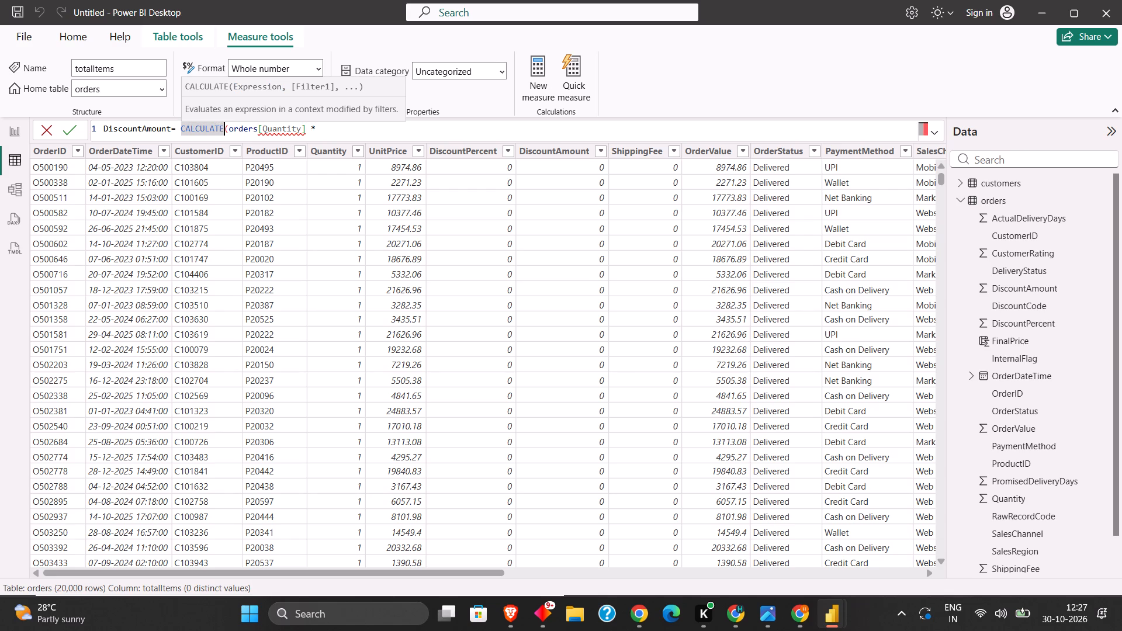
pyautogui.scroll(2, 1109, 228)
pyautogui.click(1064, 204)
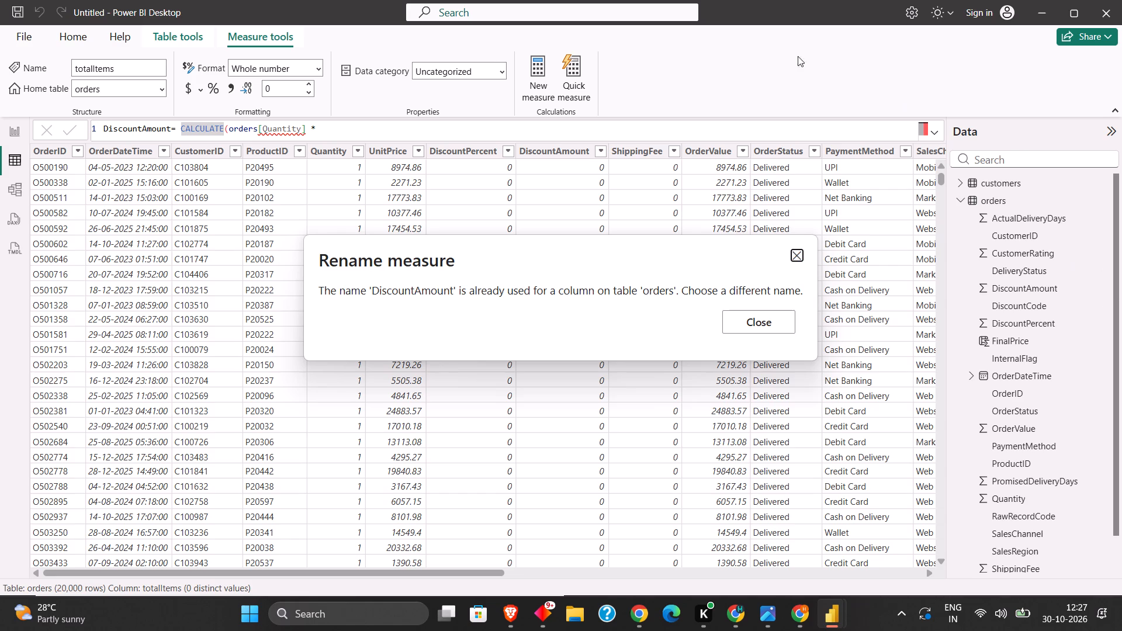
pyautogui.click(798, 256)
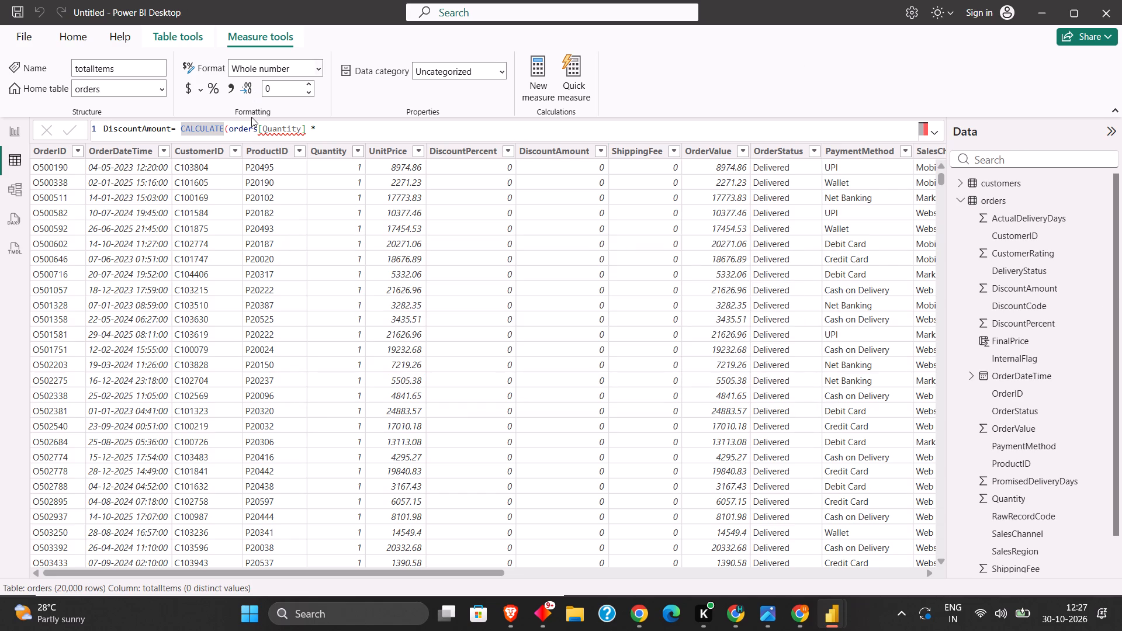
# Clear the totalItems measure's whole formula and commit it empty.
pyautogui.tripleClick(248, 121)
pyautogui.tripleClick(245, 125)
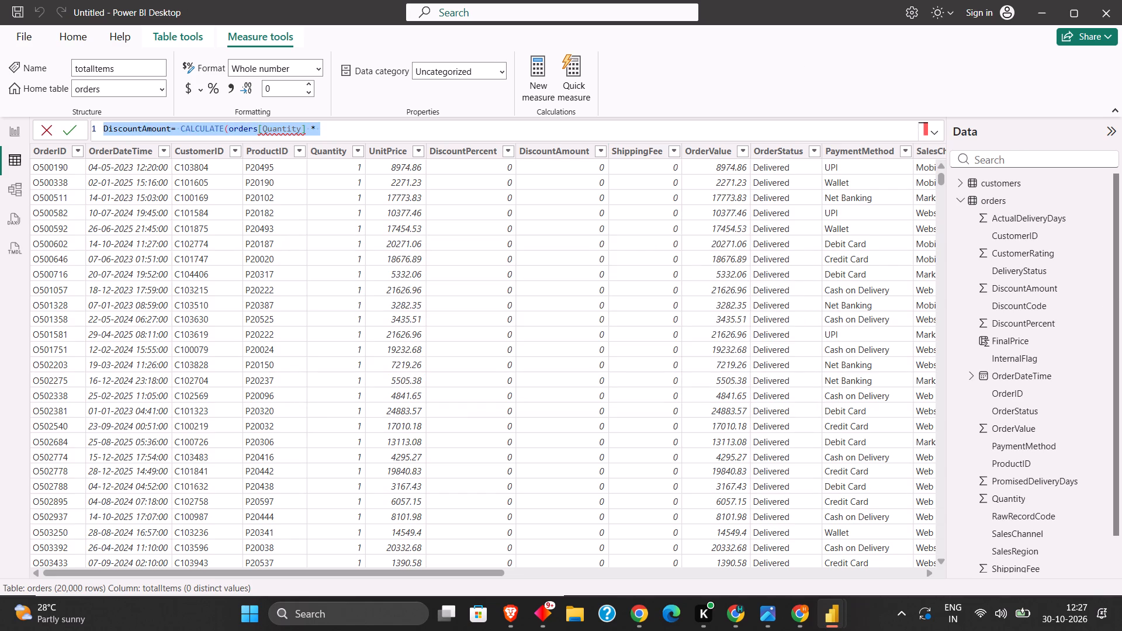
pyautogui.press('BackSpace')
pyautogui.click(1037, 197)
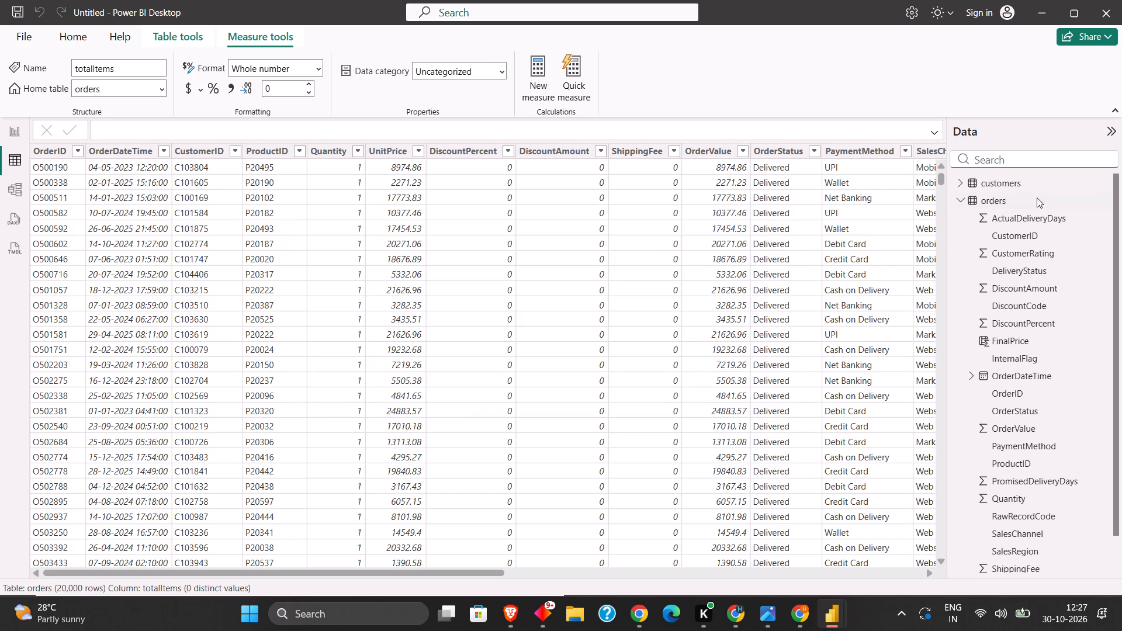
# Create a measure in the orders table with the formula "Total price = CALCULATE(orders[totalItems])".
pyautogui.click(994, 202)
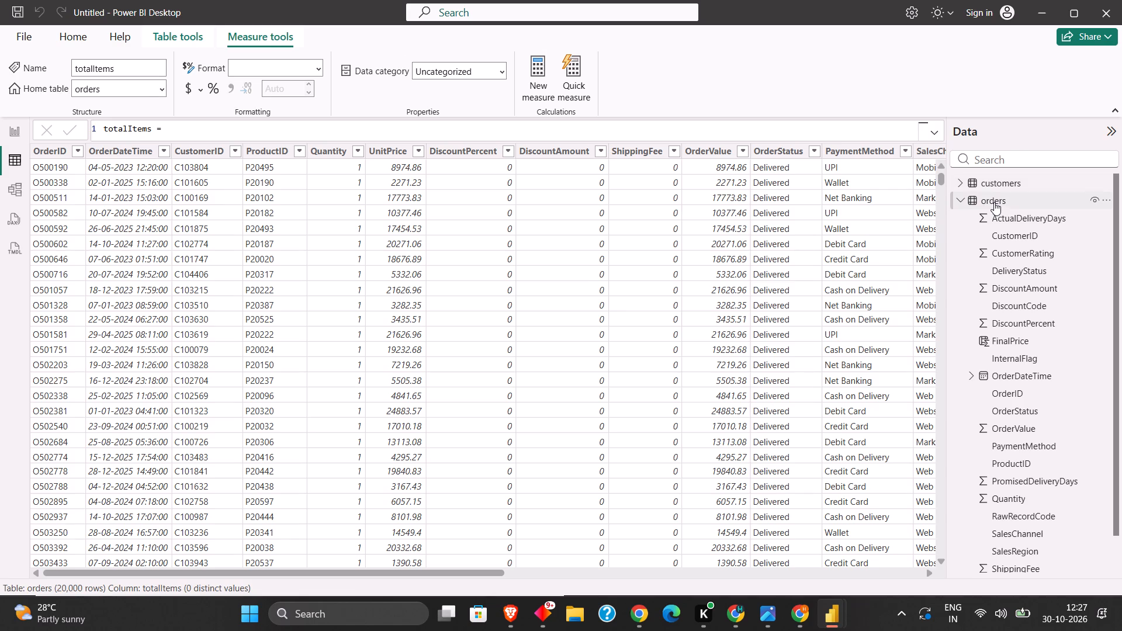
pyautogui.click(248, 61)
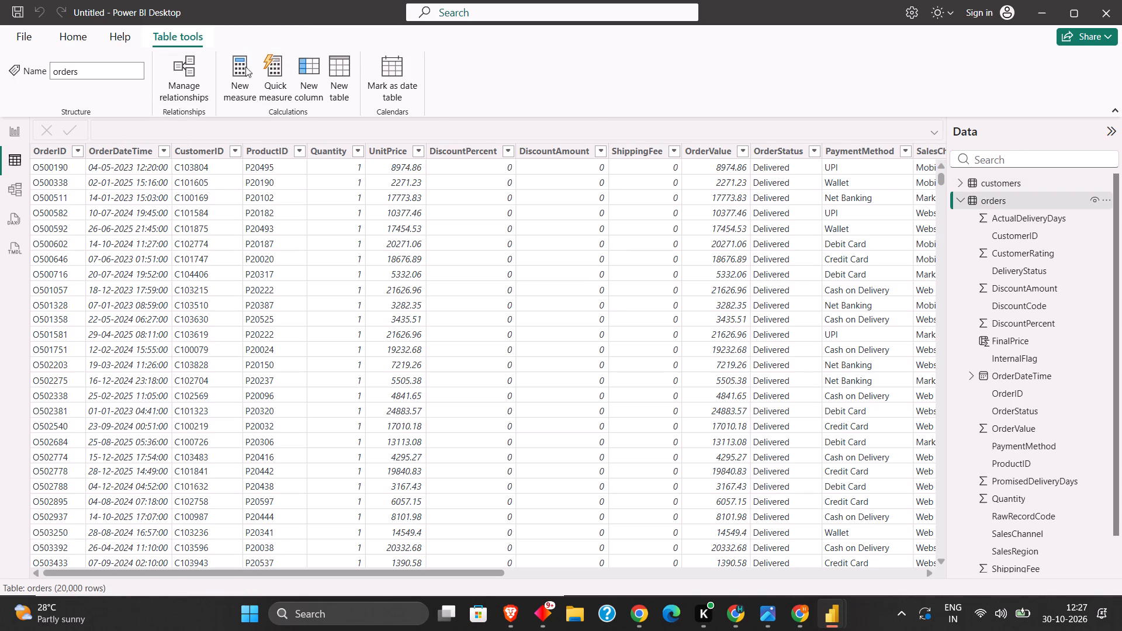
pyautogui.tripleClick(176, 137)
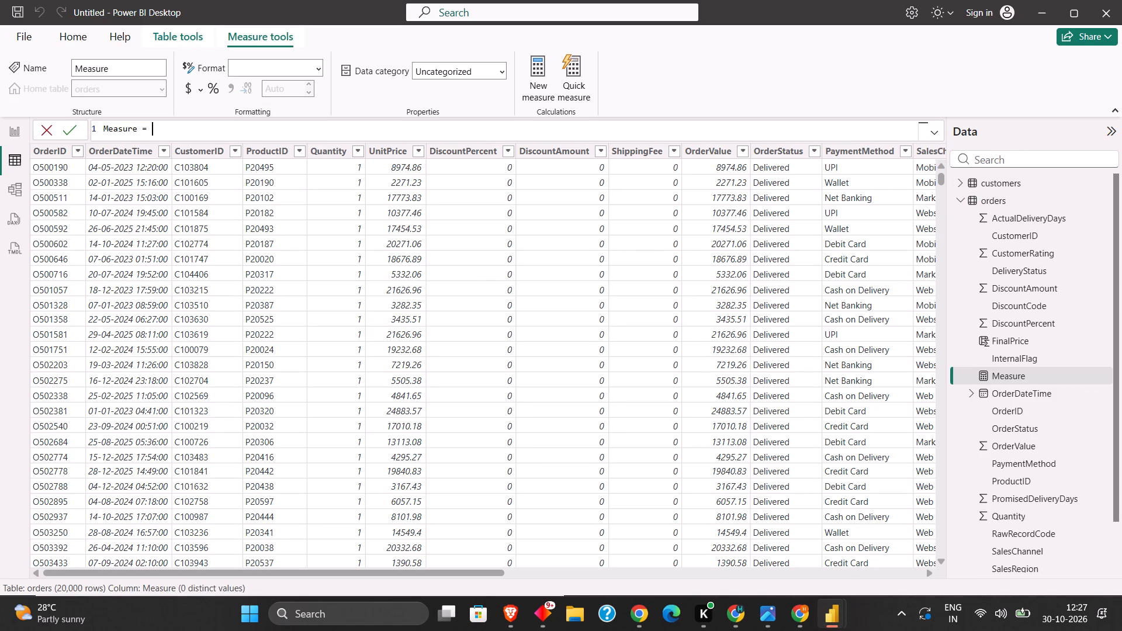
pyautogui.press('BackSpace')
pyautogui.press('BackSpace')
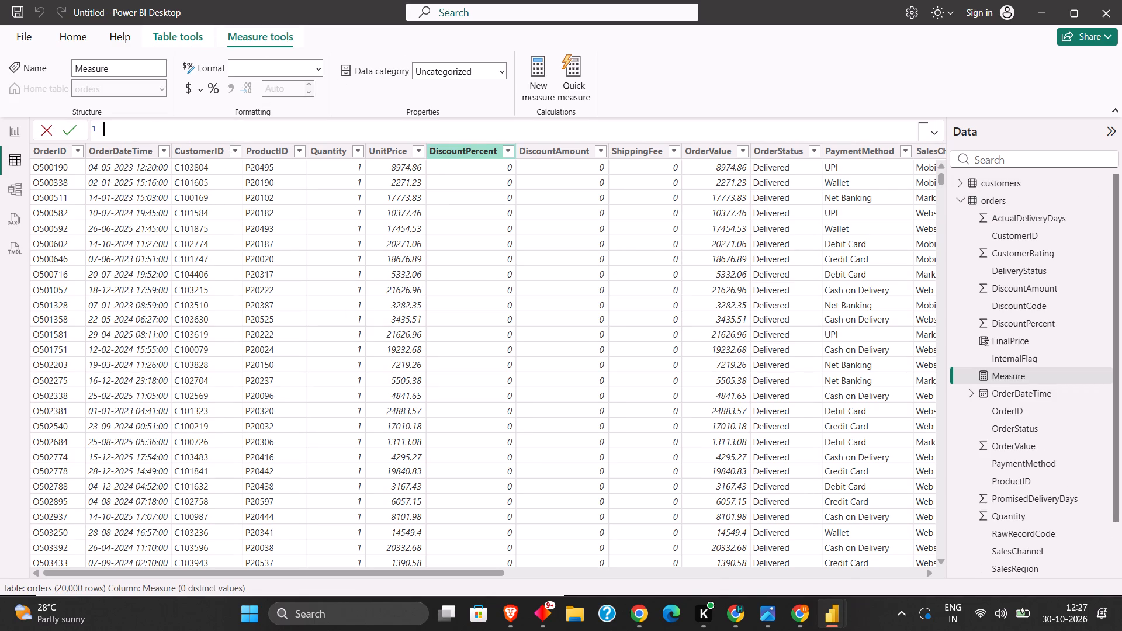
pyautogui.write('Total price = CALCU')
pyautogui.press('Tab')
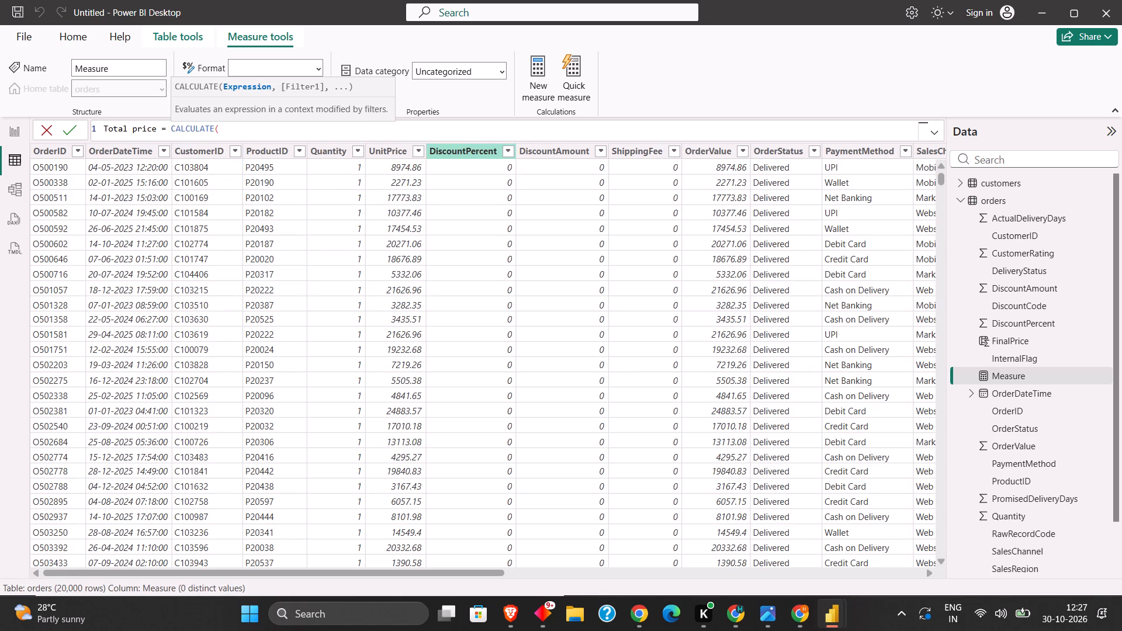
pyautogui.write('ord')
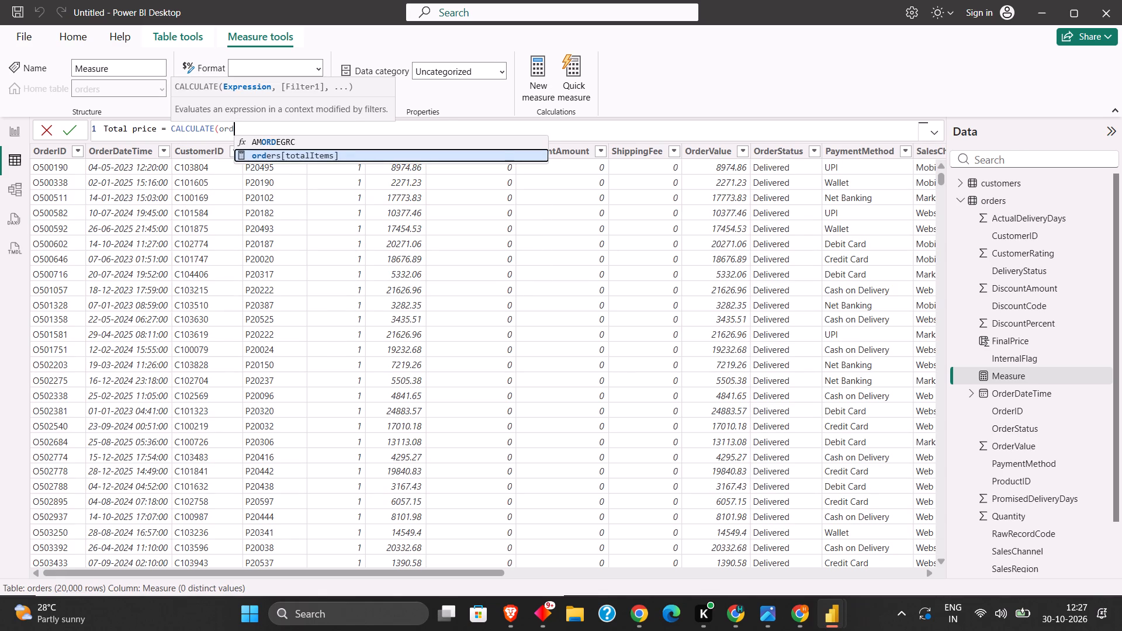
pyautogui.write('ers')
pyautogui.press('Return')
pyautogui.press('Return')
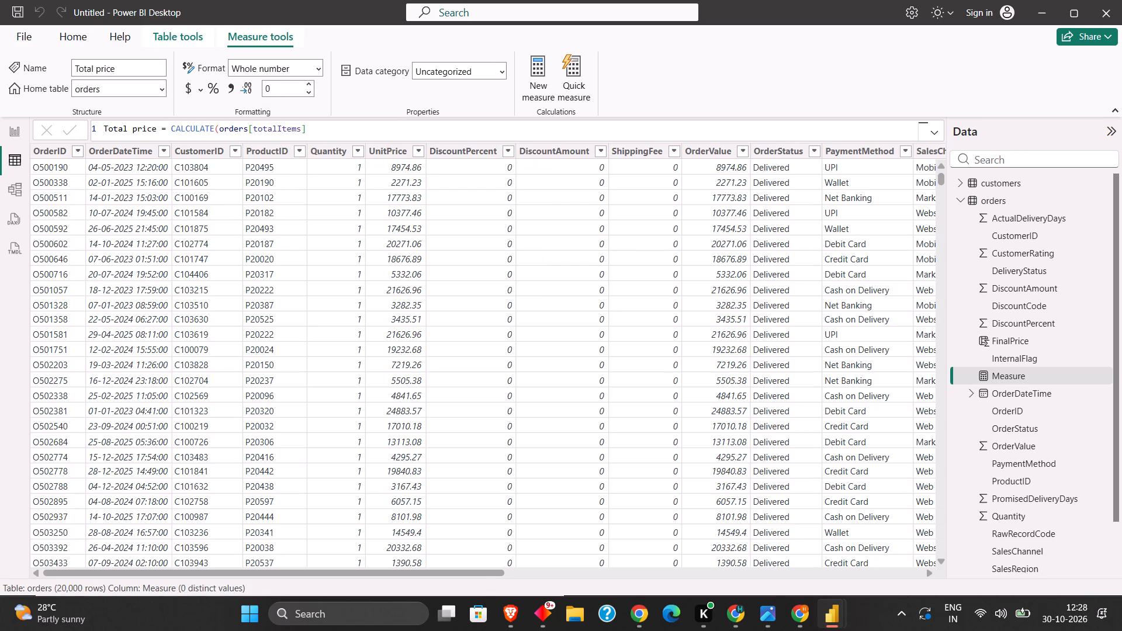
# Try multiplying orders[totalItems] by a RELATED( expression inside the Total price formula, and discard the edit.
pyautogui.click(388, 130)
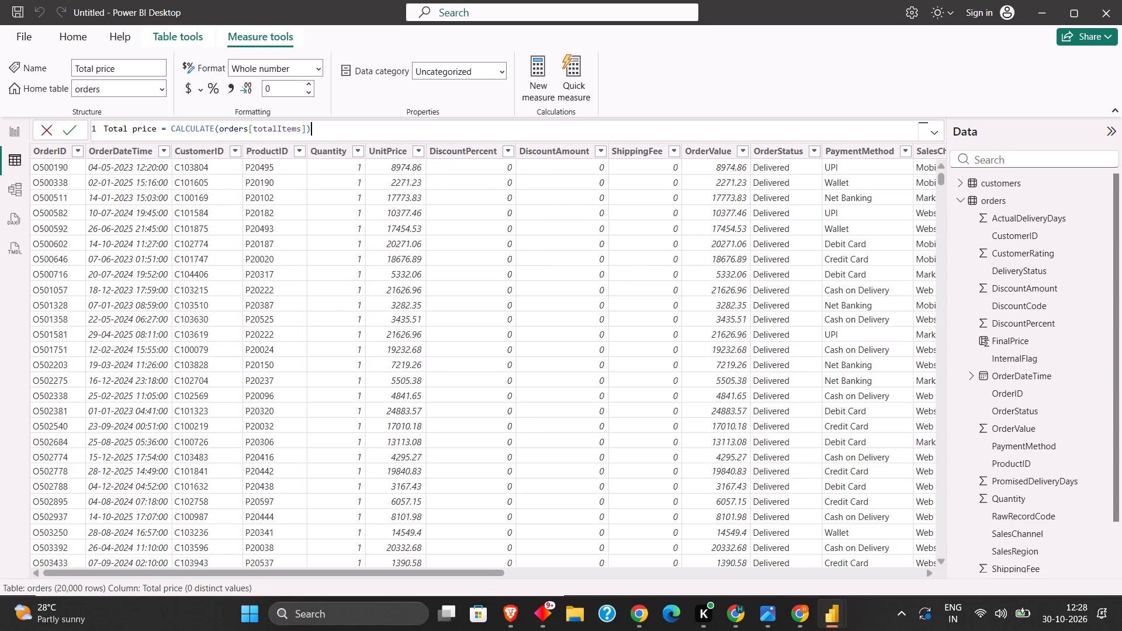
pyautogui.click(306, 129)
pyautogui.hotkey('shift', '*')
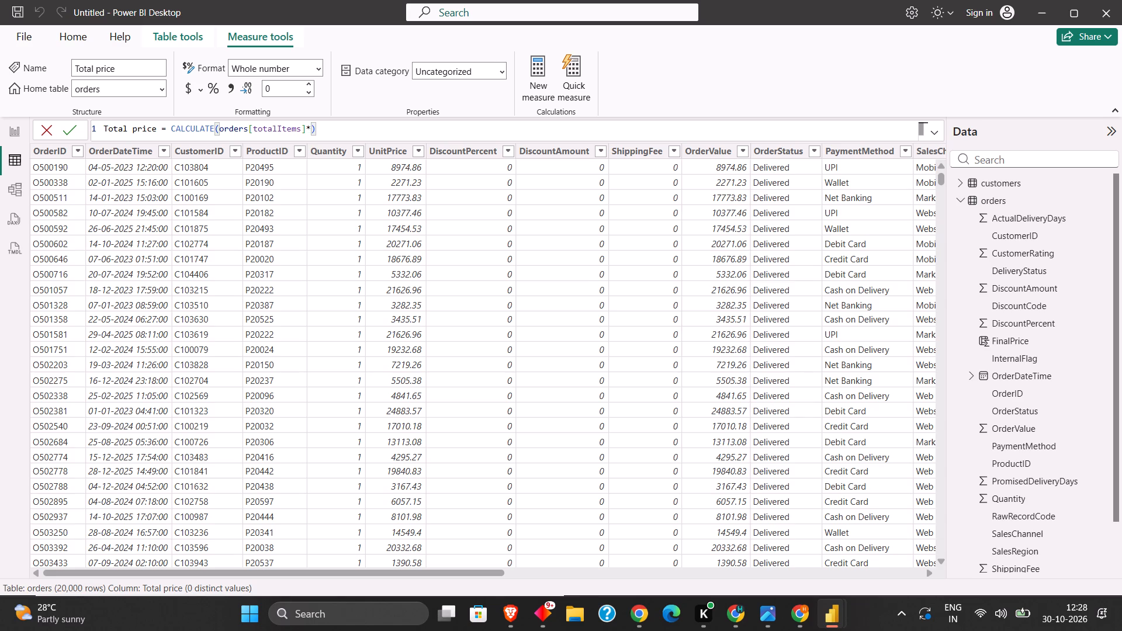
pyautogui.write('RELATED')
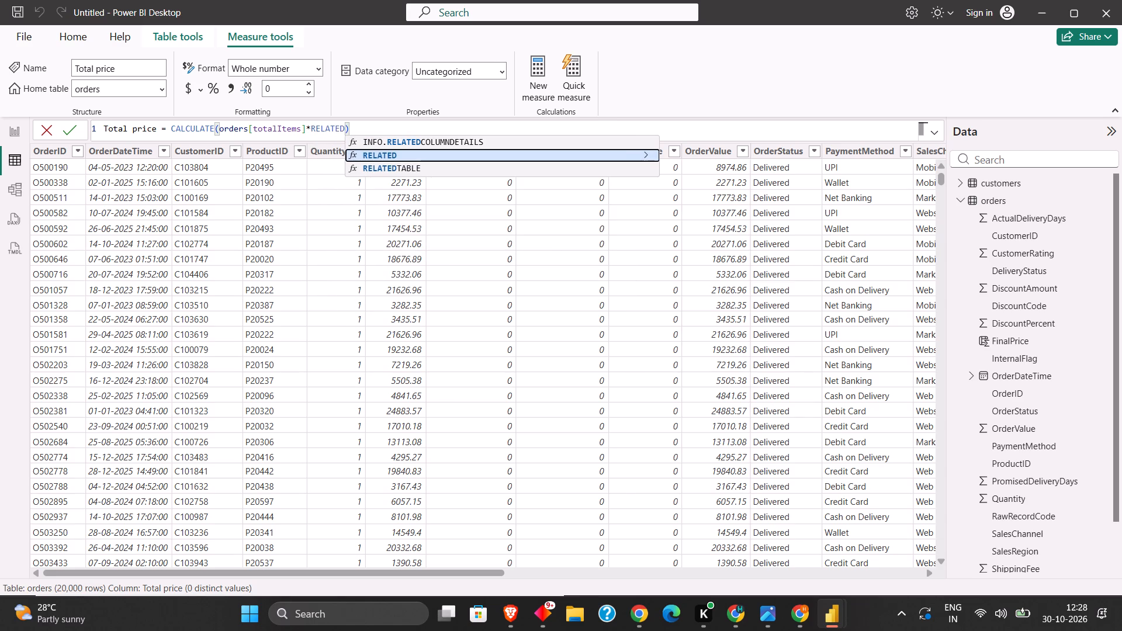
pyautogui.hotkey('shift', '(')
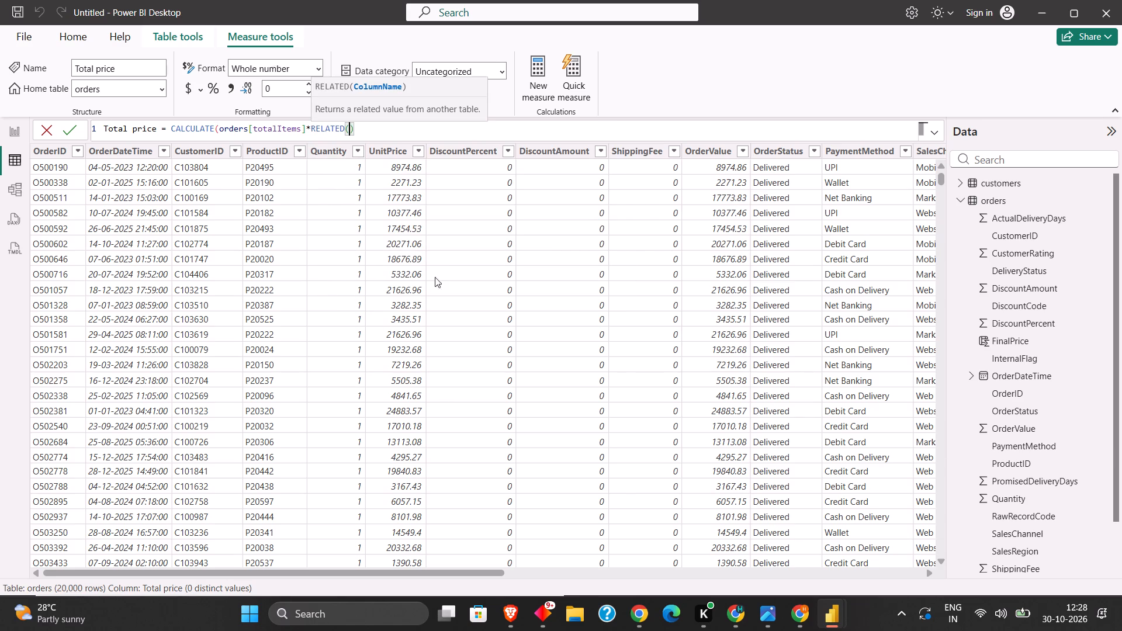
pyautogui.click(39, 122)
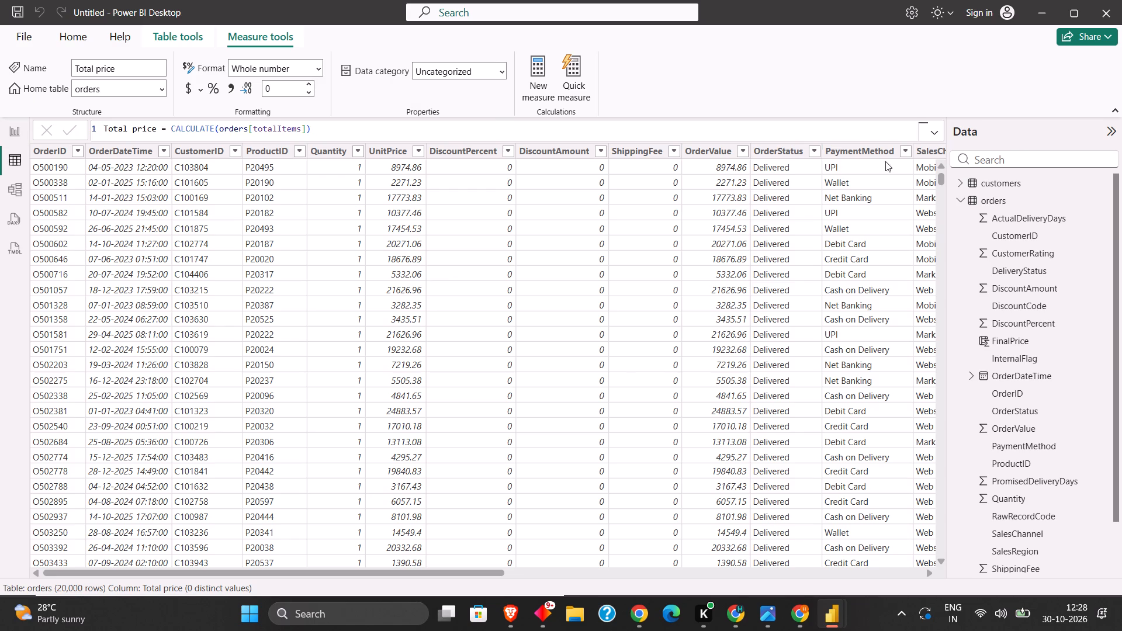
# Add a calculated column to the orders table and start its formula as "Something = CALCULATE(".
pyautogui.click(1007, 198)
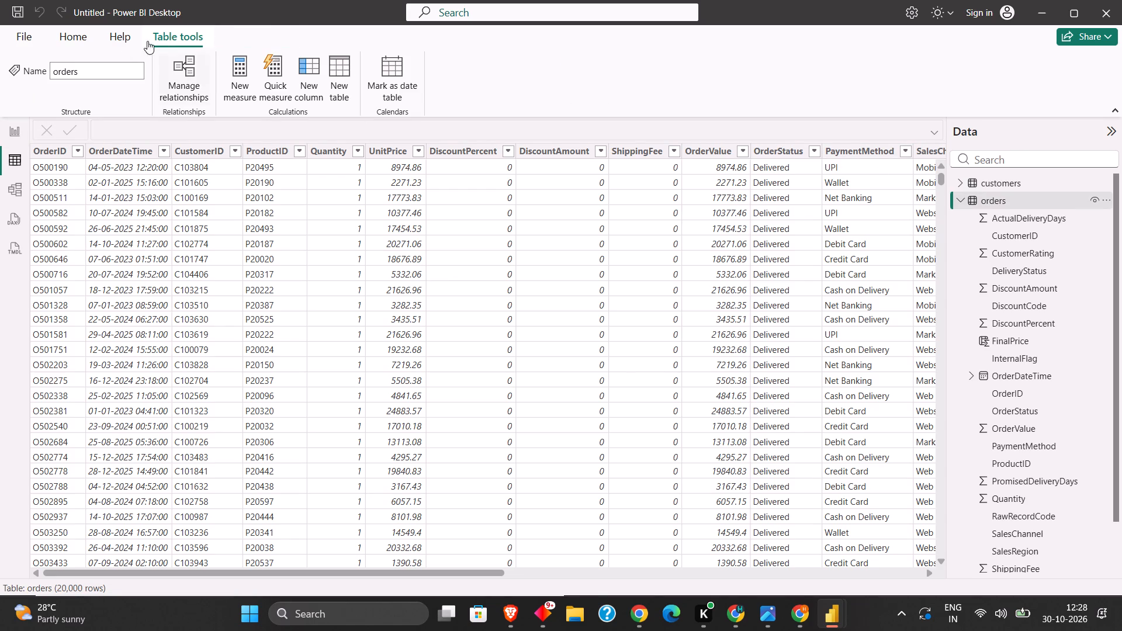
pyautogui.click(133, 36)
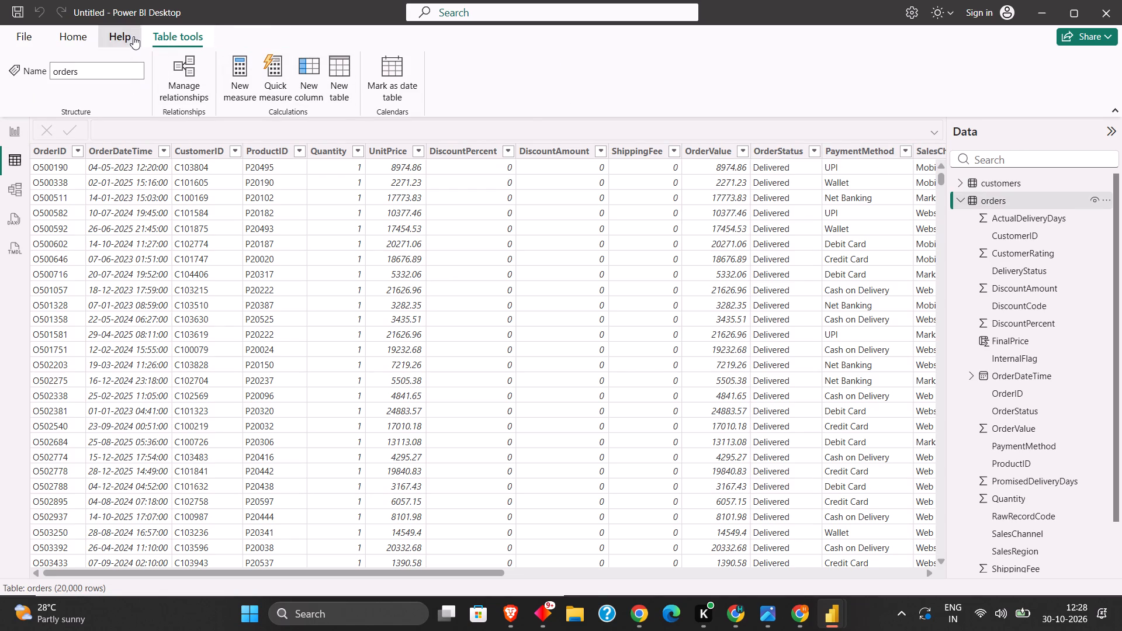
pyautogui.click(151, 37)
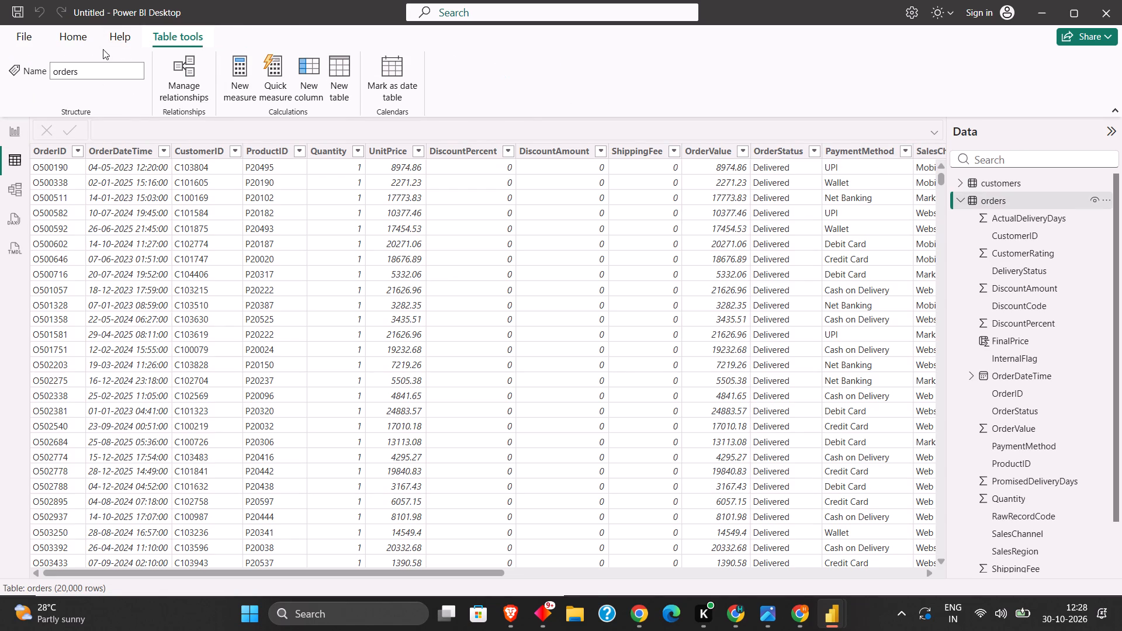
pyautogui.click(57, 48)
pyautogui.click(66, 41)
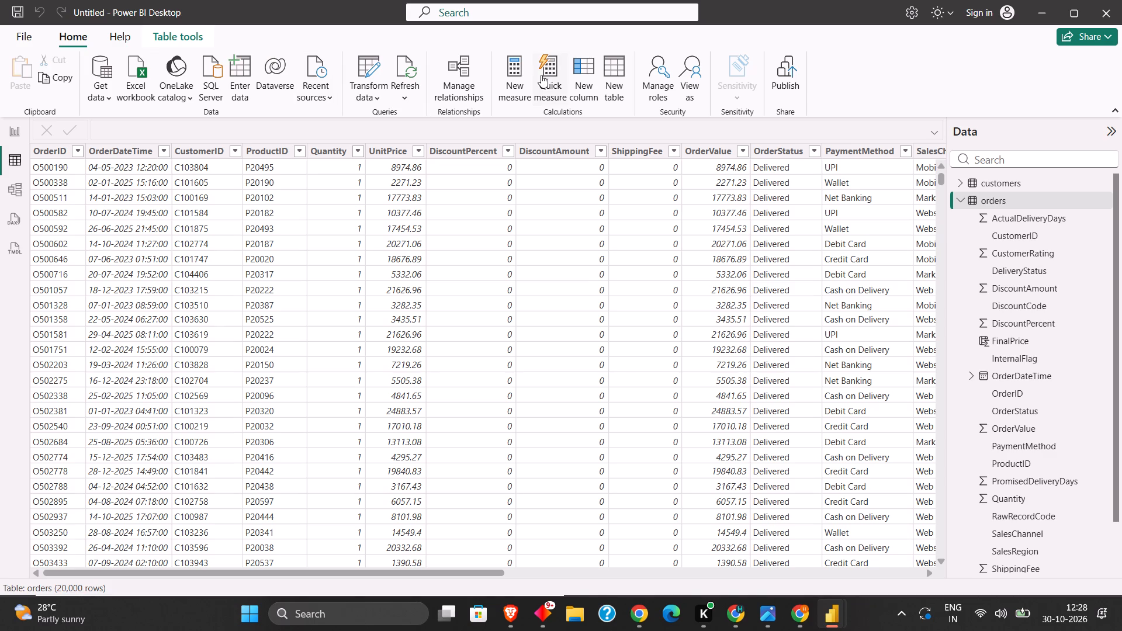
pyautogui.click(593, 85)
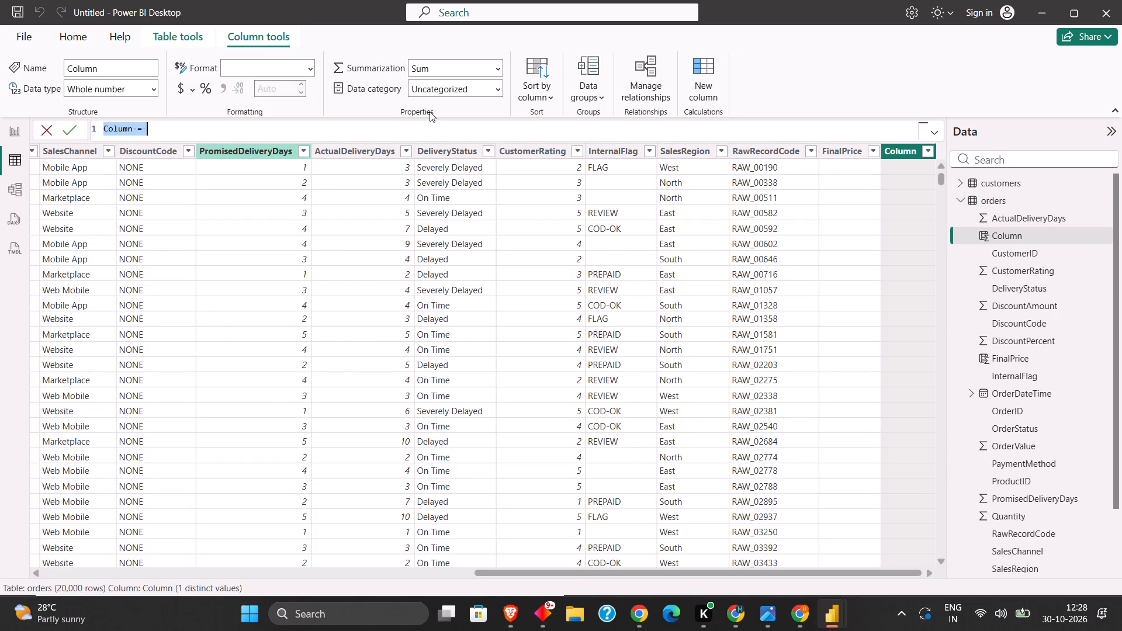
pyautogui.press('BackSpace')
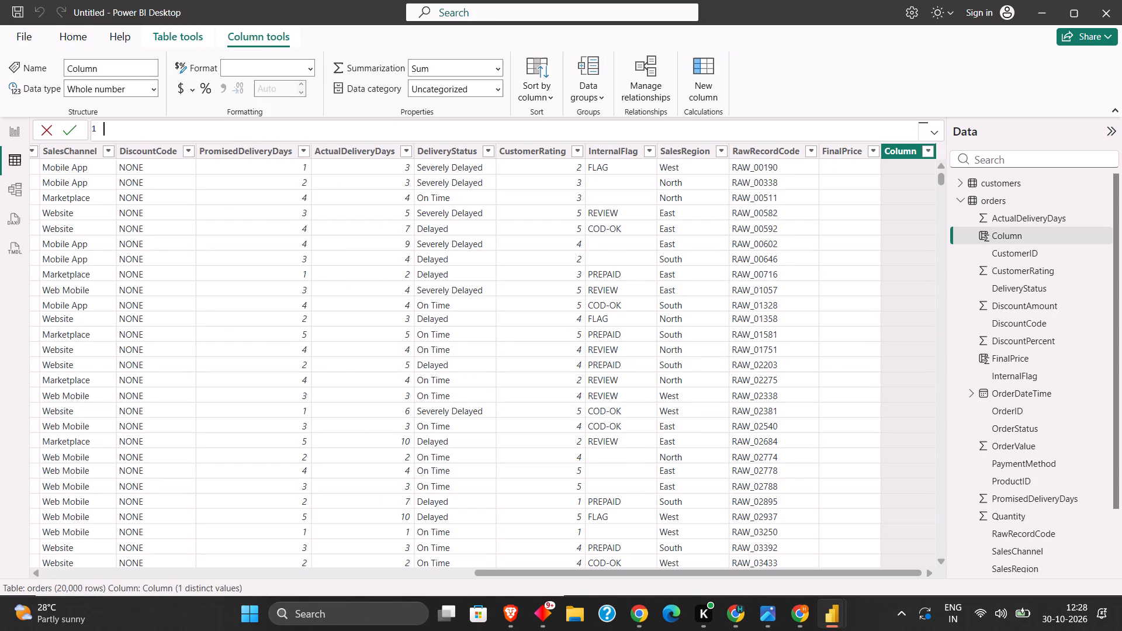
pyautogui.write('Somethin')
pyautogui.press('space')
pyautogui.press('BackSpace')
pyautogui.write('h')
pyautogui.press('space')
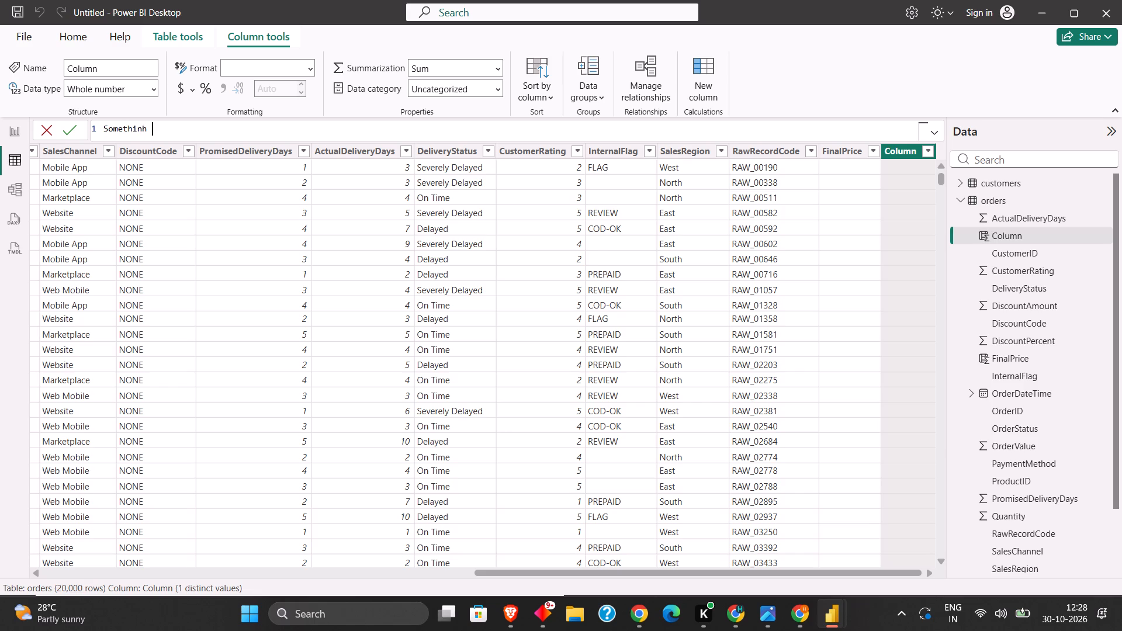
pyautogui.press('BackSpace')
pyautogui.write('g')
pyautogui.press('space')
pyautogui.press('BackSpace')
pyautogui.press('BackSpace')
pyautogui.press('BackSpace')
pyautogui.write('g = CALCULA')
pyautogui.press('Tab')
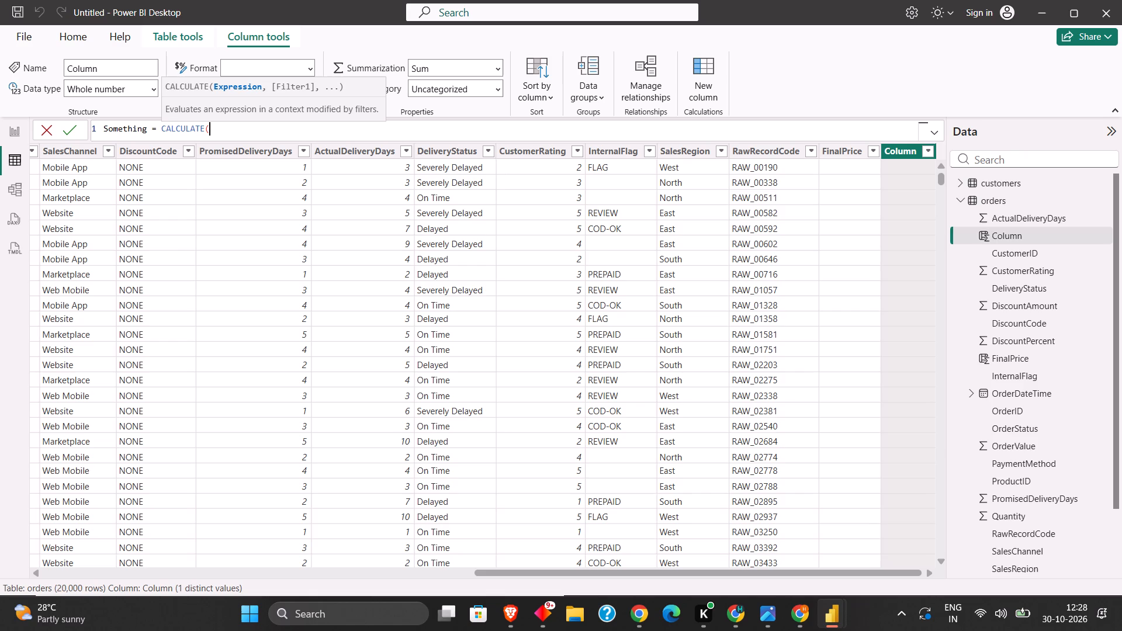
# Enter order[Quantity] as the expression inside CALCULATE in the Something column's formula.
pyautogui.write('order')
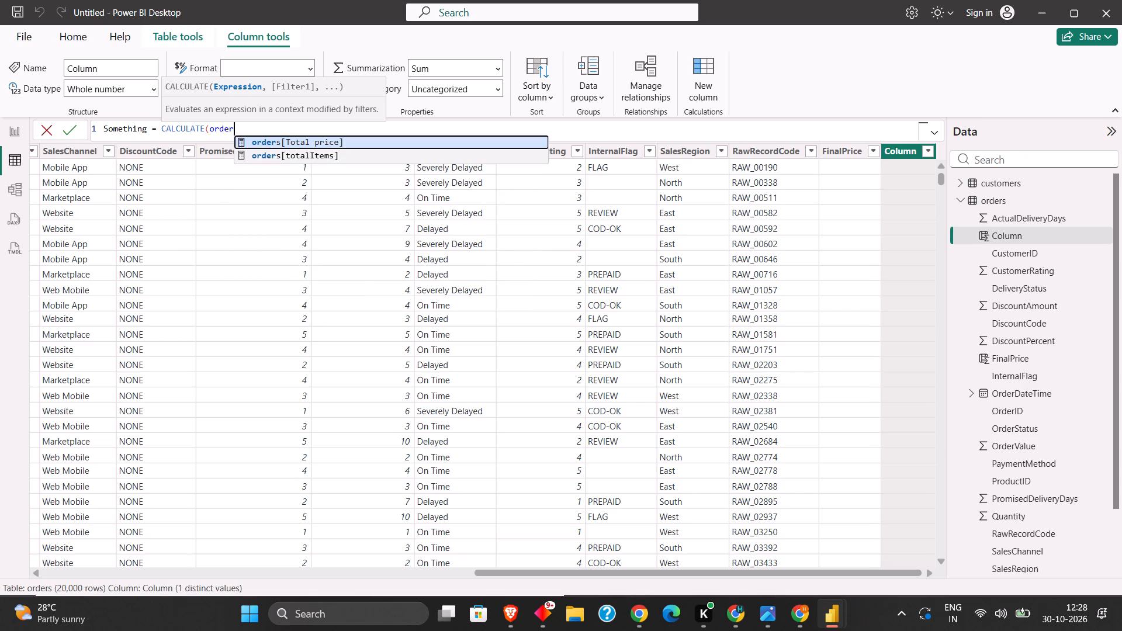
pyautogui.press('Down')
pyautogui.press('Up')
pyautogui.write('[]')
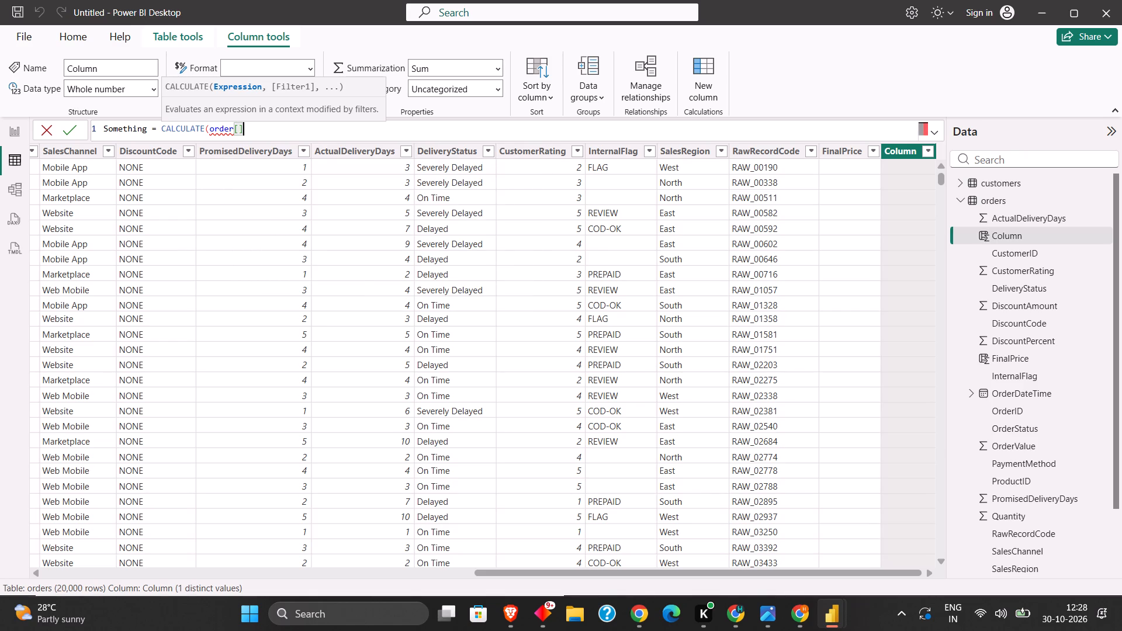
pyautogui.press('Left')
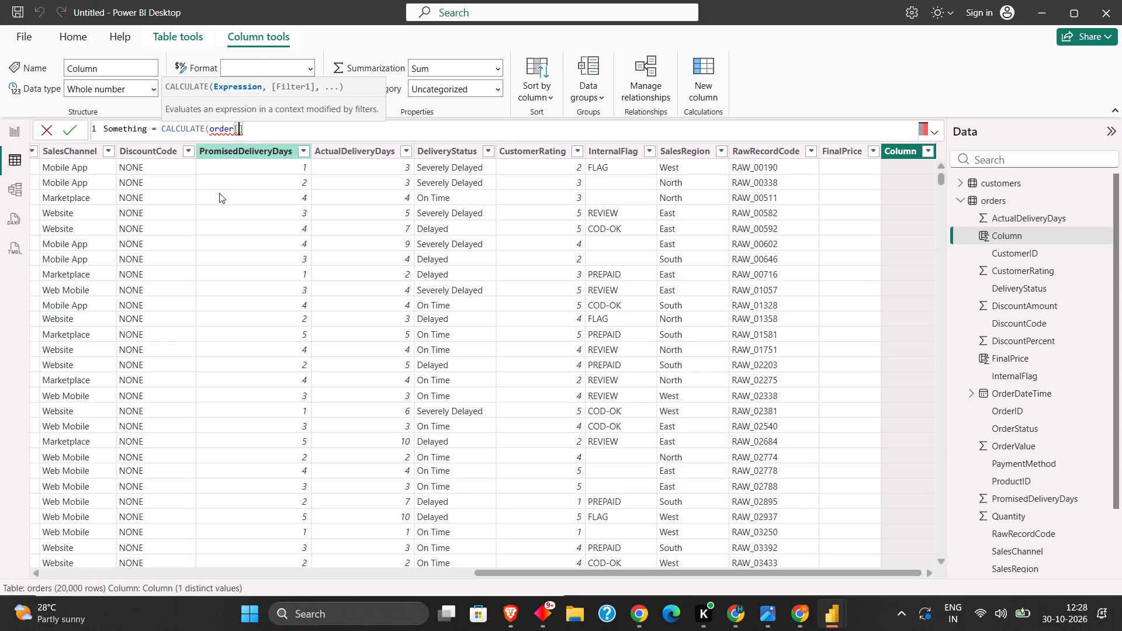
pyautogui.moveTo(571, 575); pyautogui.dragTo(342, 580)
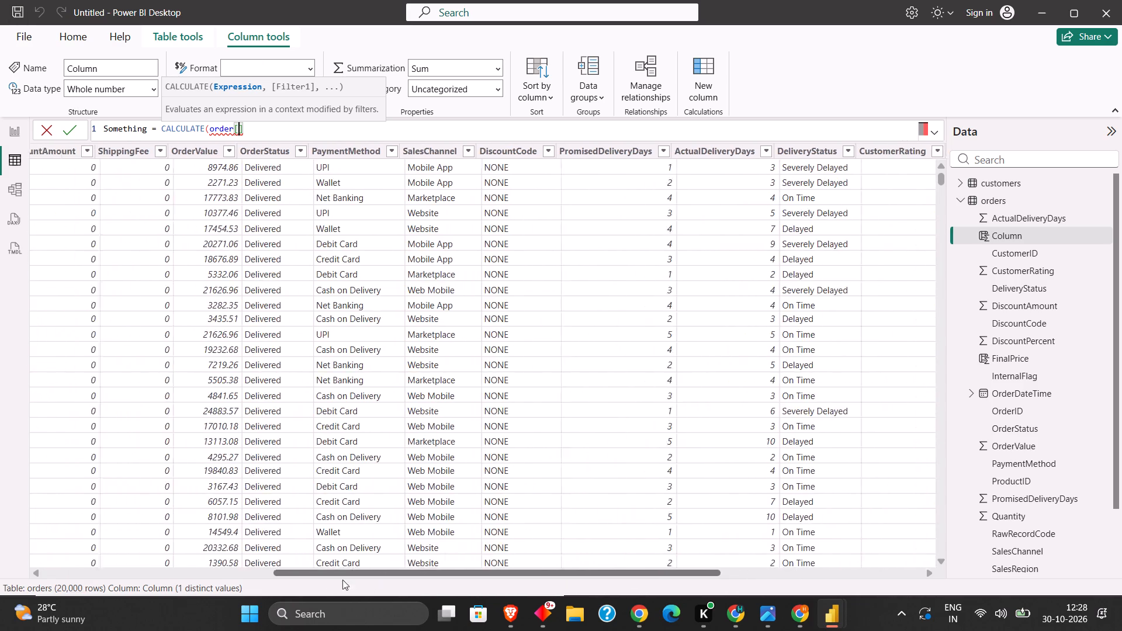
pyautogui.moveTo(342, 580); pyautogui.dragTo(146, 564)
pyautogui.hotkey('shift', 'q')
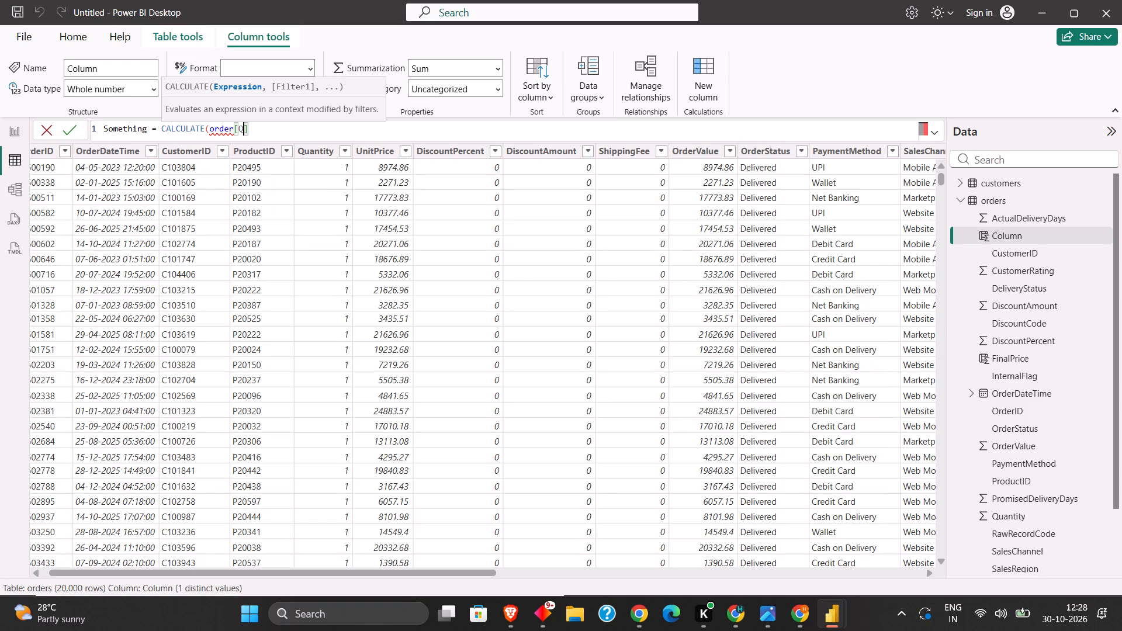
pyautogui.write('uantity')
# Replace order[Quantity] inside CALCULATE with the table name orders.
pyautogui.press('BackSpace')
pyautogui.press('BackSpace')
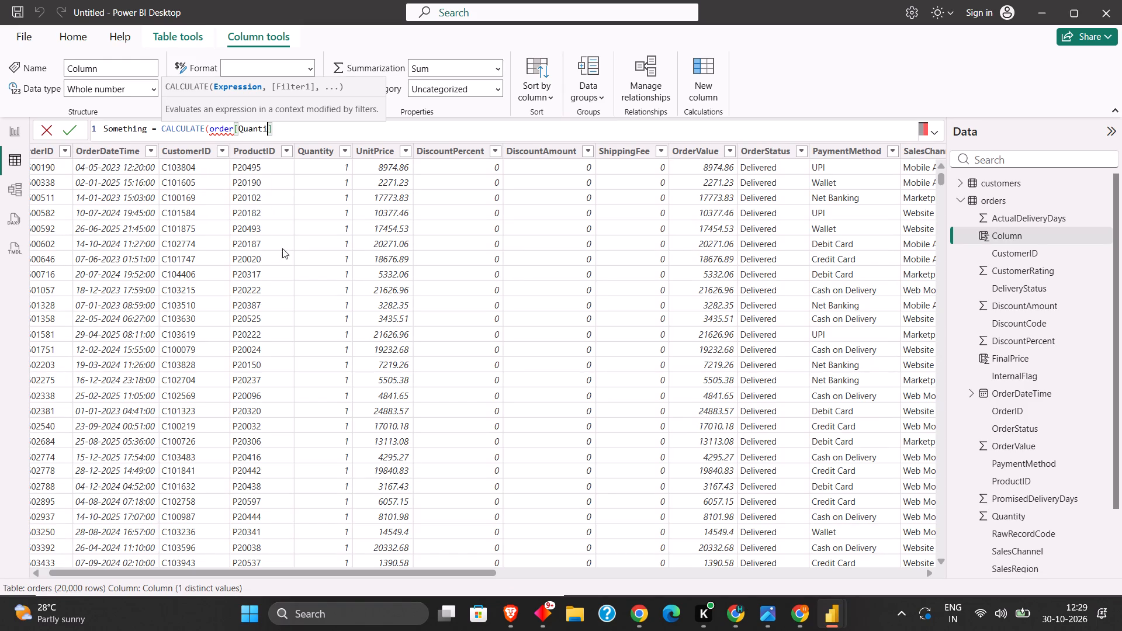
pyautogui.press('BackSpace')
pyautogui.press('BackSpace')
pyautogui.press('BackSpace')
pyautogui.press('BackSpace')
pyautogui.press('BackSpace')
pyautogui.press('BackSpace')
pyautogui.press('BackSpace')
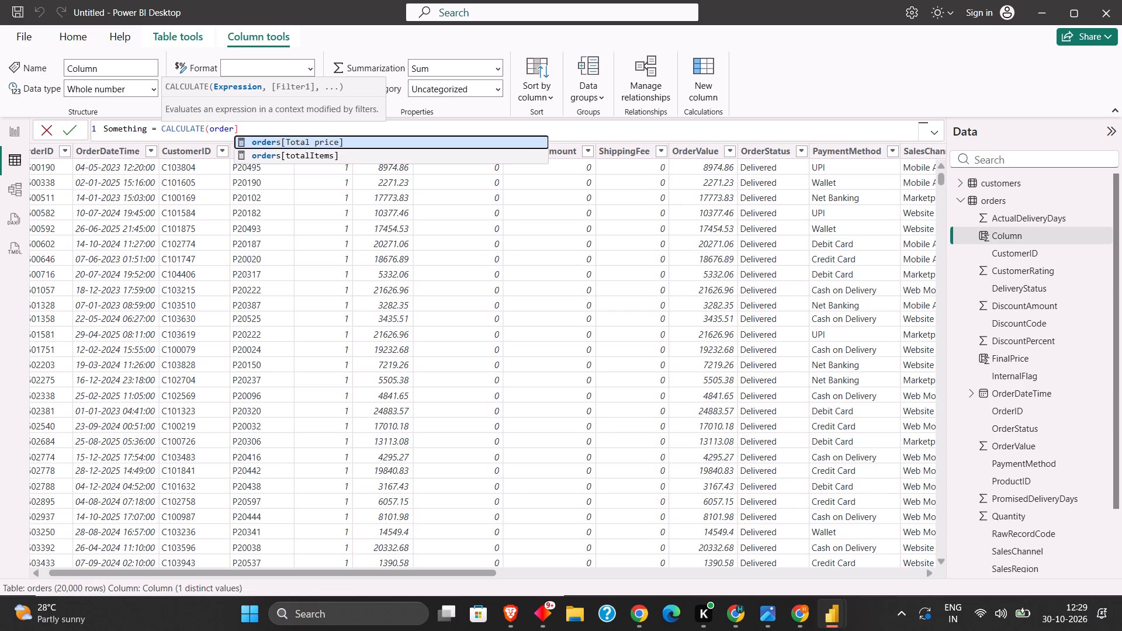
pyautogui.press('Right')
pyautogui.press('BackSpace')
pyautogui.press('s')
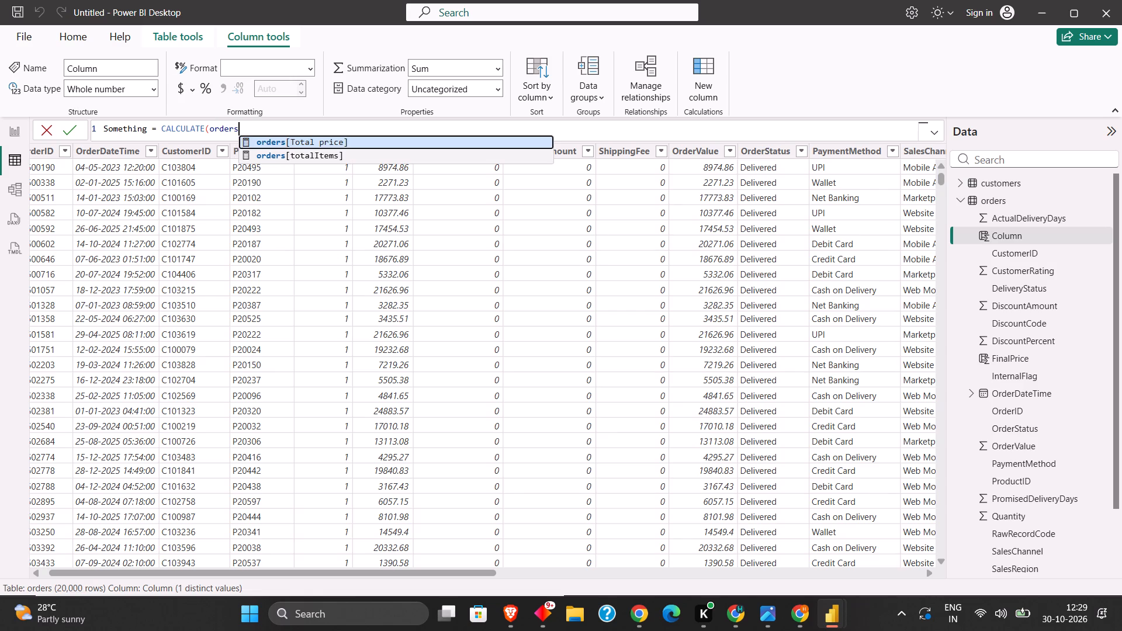
# Look through the suggested orders references for the Something column's formula.
pyautogui.press('Down')
pyautogui.press('Down')
pyautogui.press('Down')
pyautogui.press('Down')
pyautogui.press('Down')
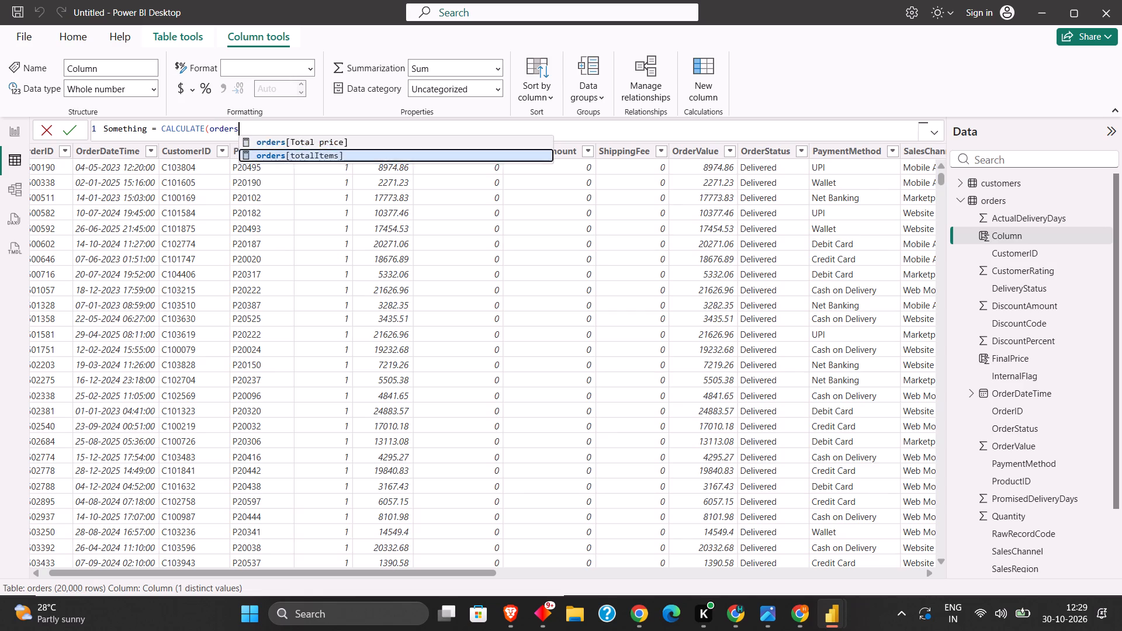
pyautogui.press('Down')
pyautogui.press('Down')
pyautogui.press('Down')
pyautogui.press('Down')
pyautogui.press('Down')
pyautogui.press('Down')
pyautogui.press('Down')
pyautogui.press('Down')
pyautogui.press('Down')
pyautogui.press('Down')
pyautogui.press('Down')
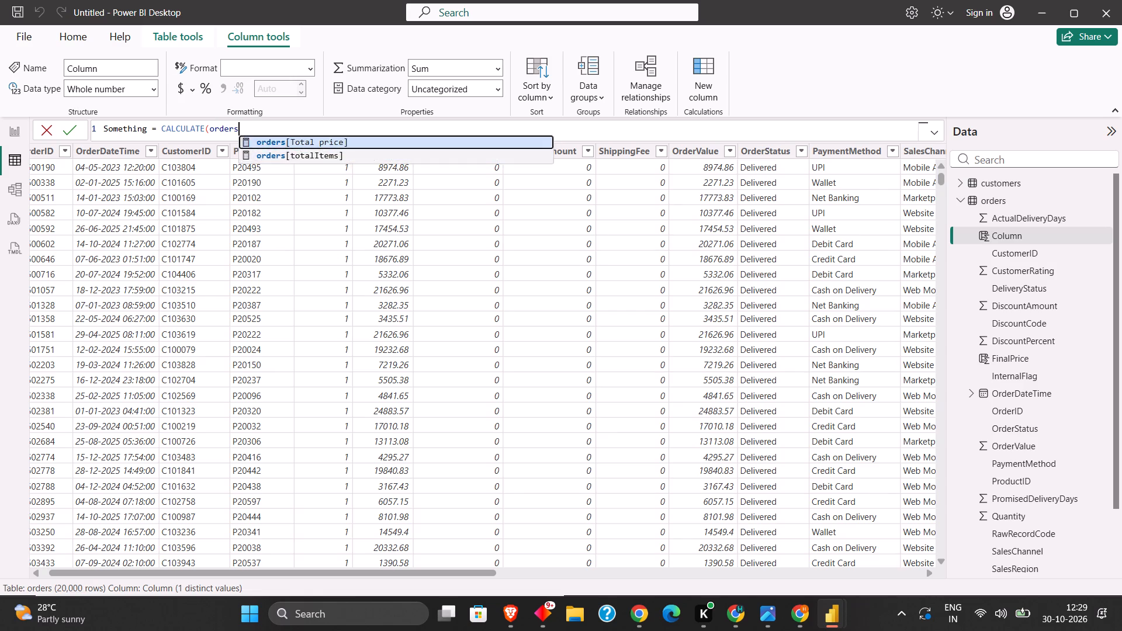
pyautogui.press('Down')
pyautogui.press('Down')
pyautogui.press('Down')
pyautogui.press('Down')
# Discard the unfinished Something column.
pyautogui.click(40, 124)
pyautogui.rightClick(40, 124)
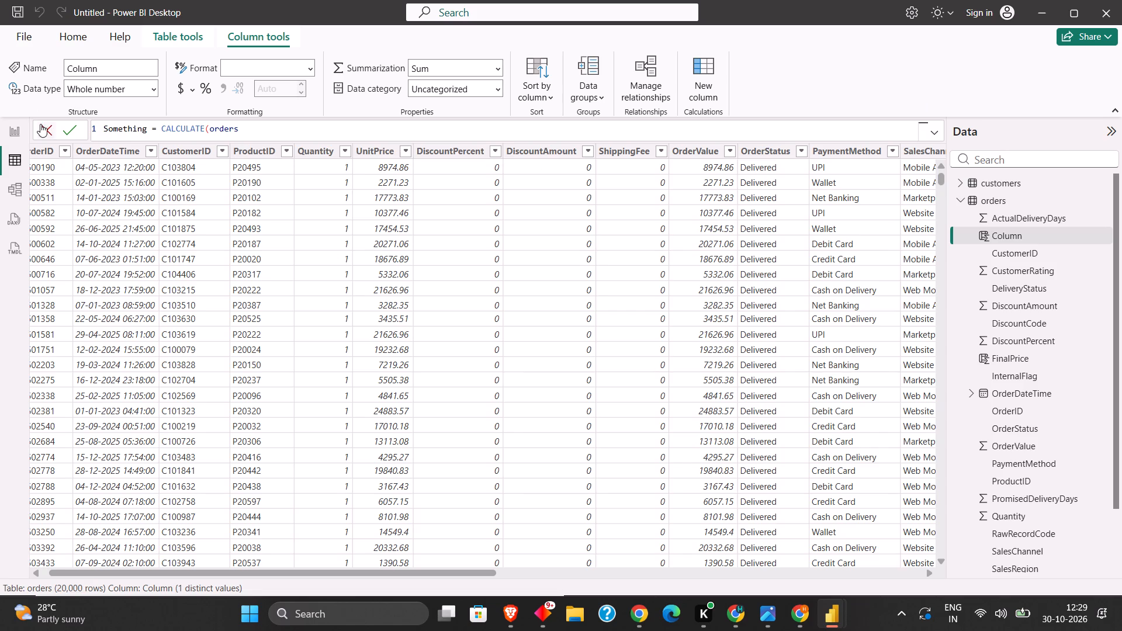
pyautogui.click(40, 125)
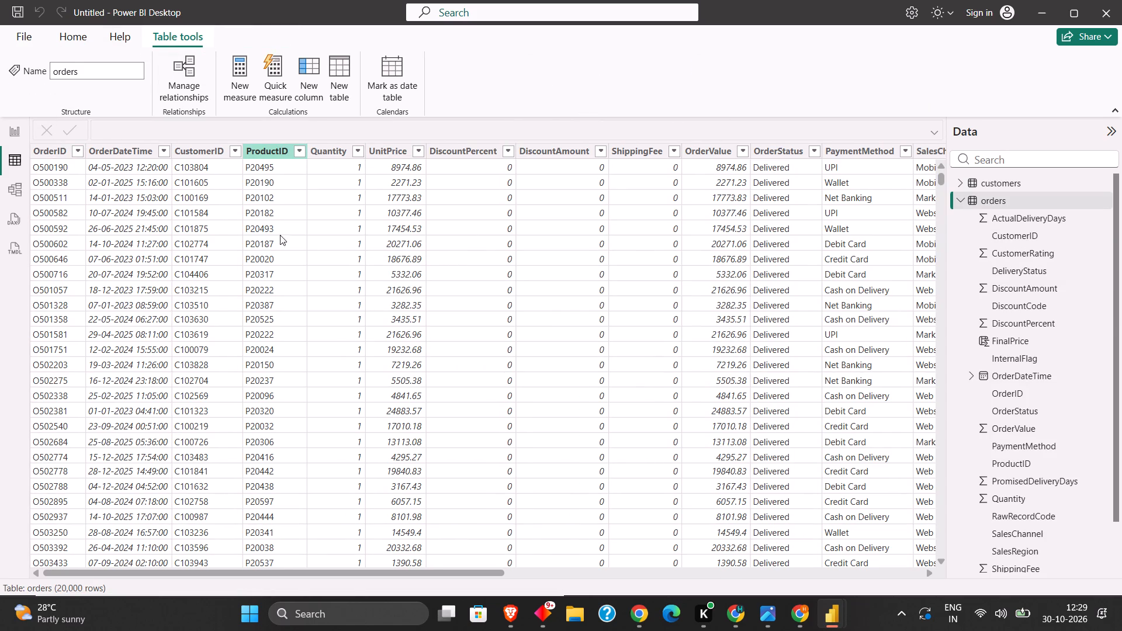
# Open the orders query in Power Query Editor, check the UnitPrice column's data type options, and return to the report.
pyautogui.click(18, 137)
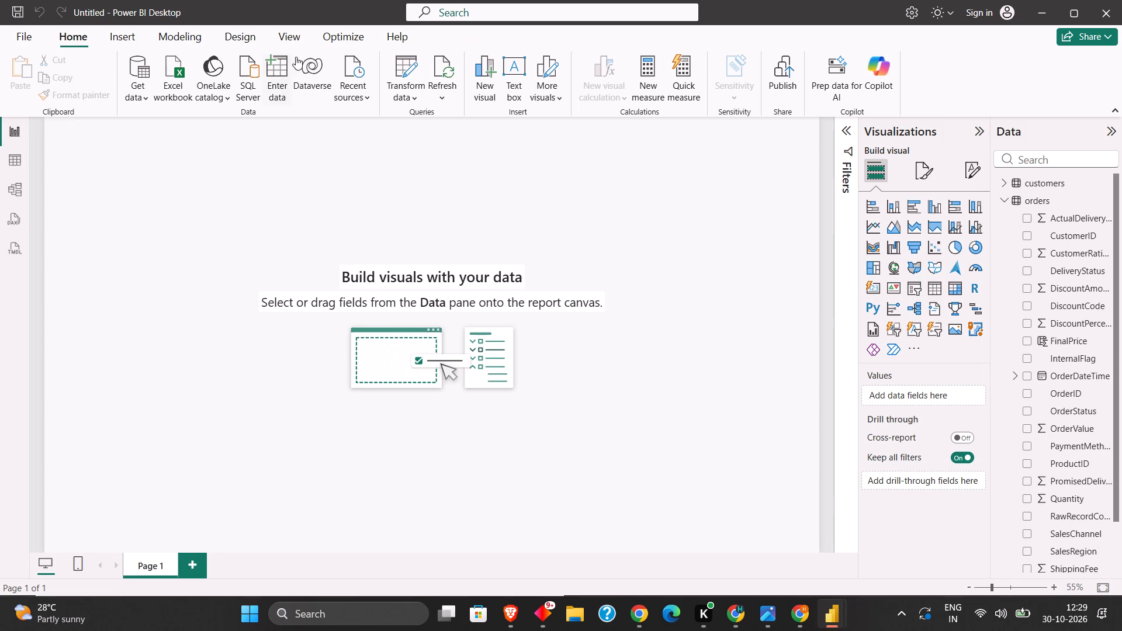
pyautogui.click(397, 57)
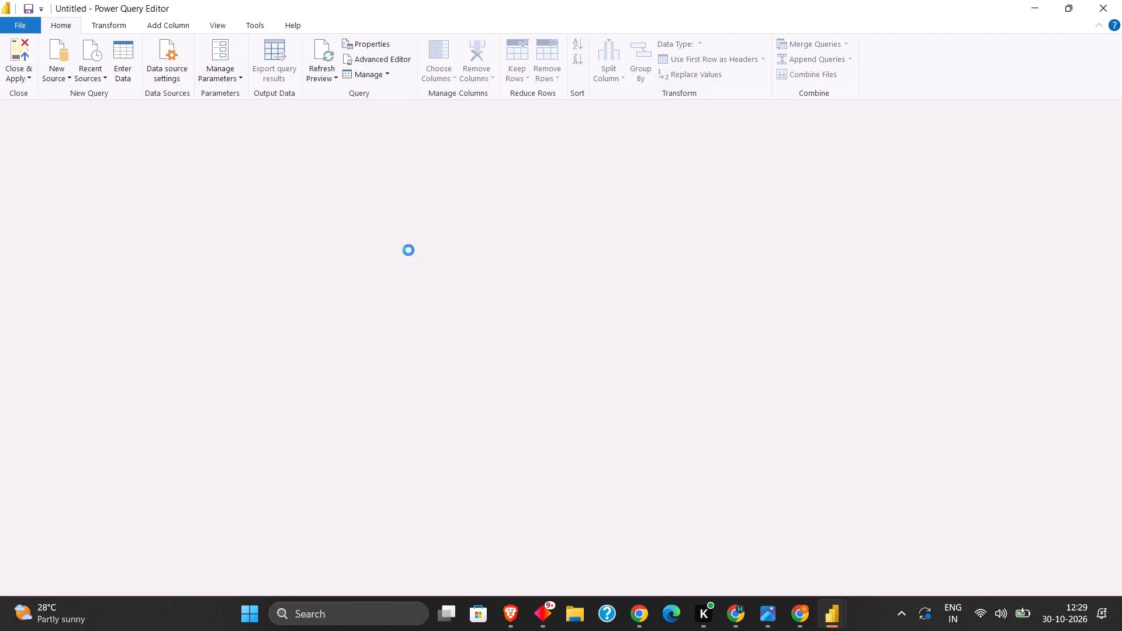
pyautogui.click(88, 156)
pyautogui.click(88, 137)
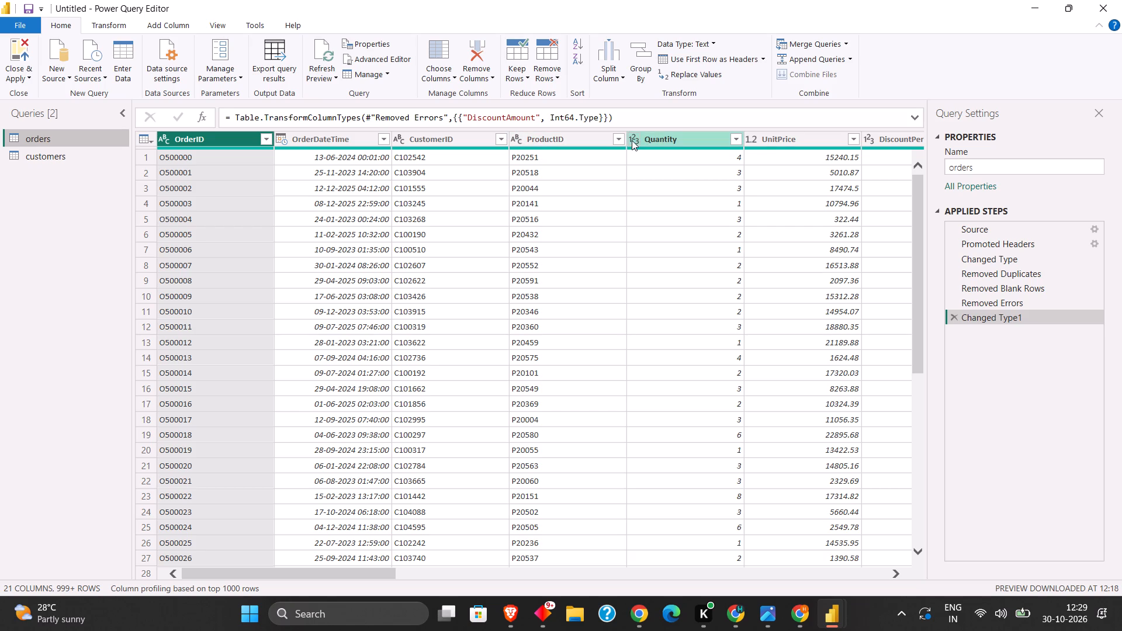
pyautogui.click(750, 138)
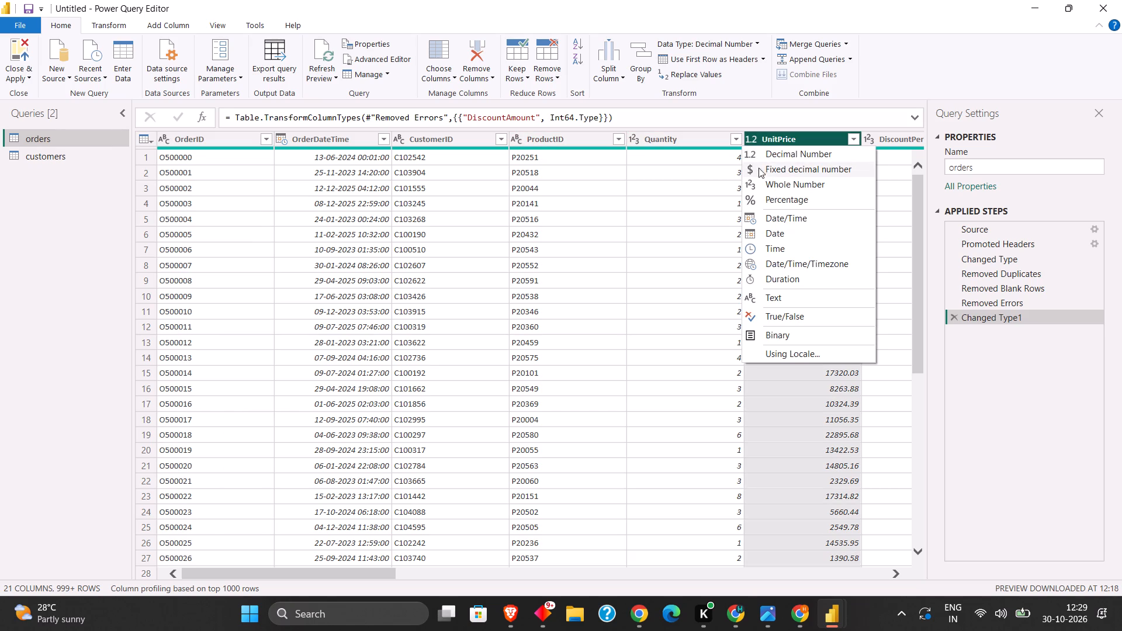
pyautogui.click(22, 53)
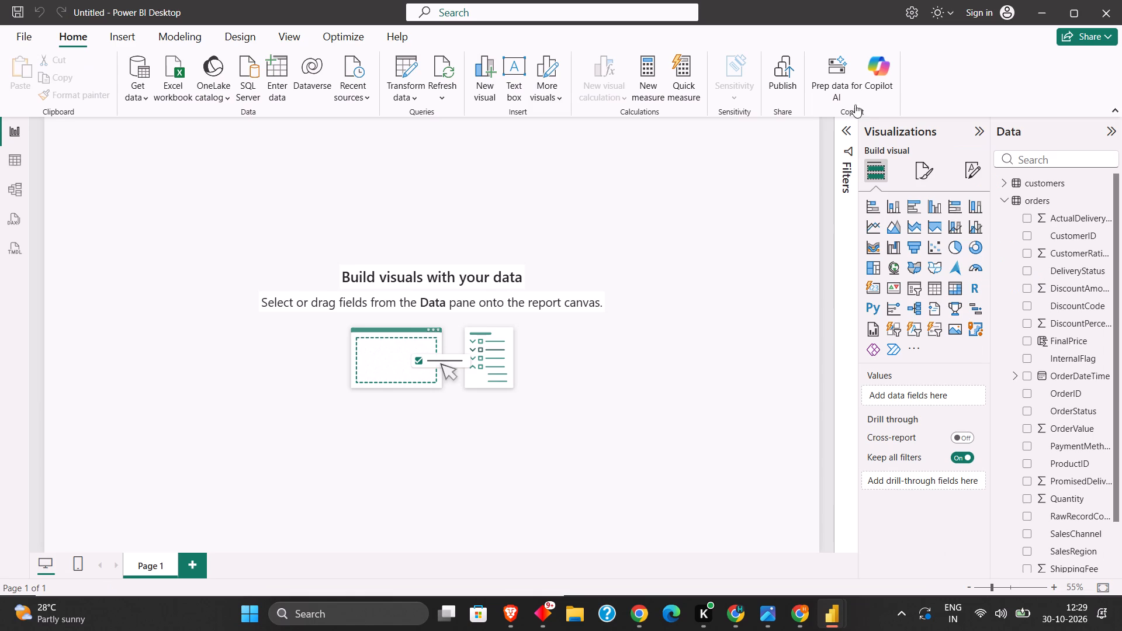
# Start a new calculated column named something in the orders table.
pyautogui.click(1051, 200)
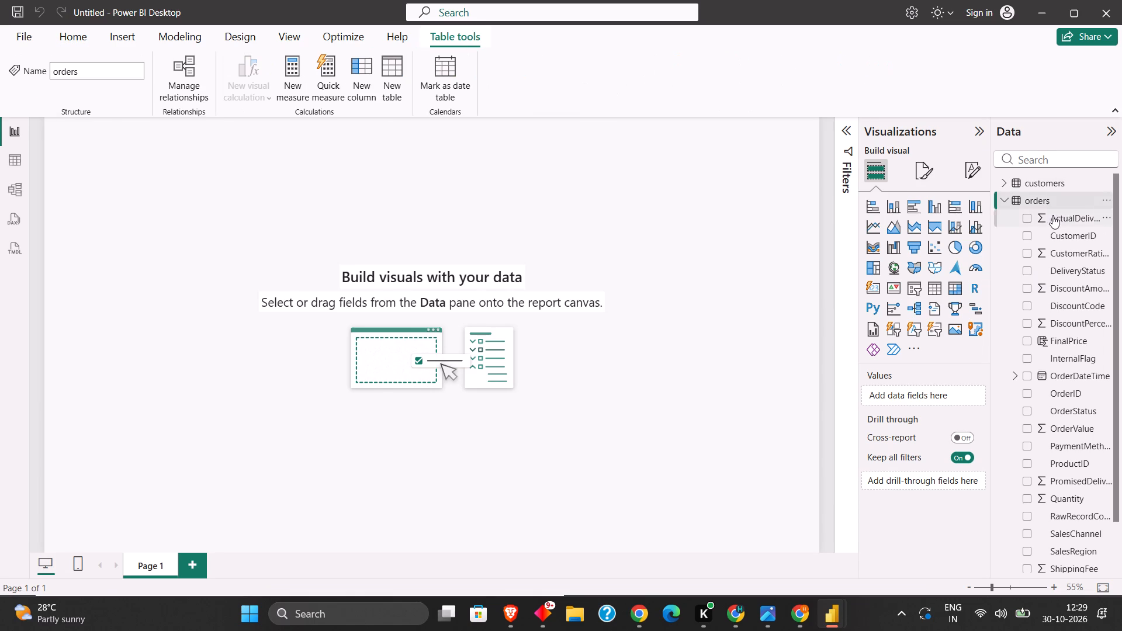
pyautogui.click(355, 83)
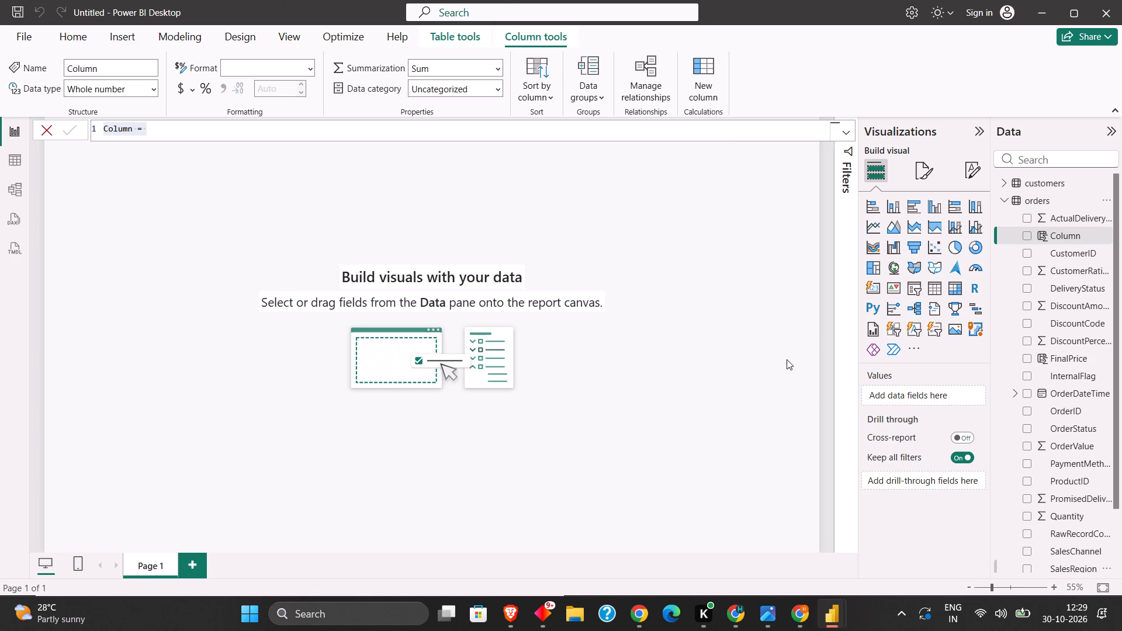
pyautogui.click(345, 117)
pyautogui.tripleClick(341, 123)
pyautogui.press('BackSpace')
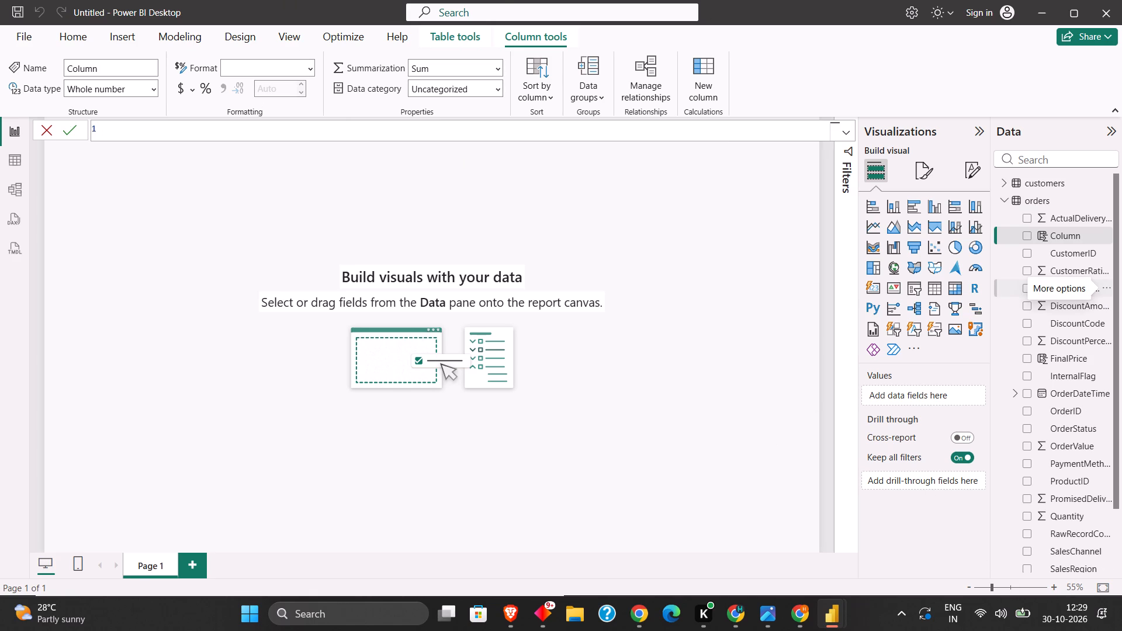
pyautogui.write('something =')
pyautogui.press('space')
# Look through the suggested orders column references for the something column's formula.
pyautogui.write('Ord')
pyautogui.press('BackSpace')
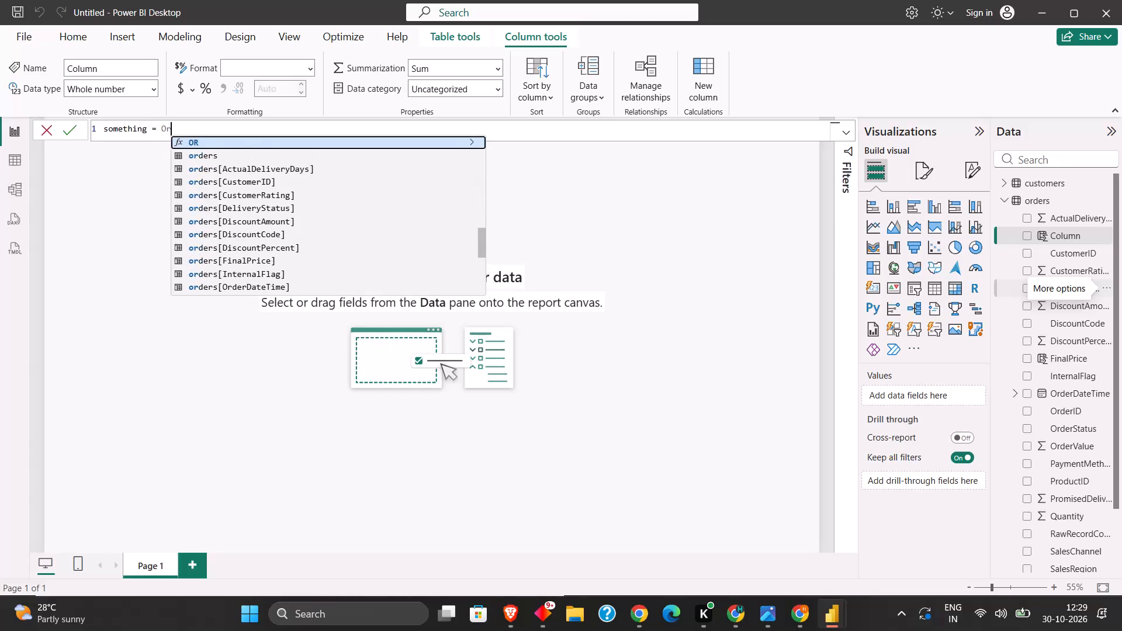
pyautogui.press('BackSpace')
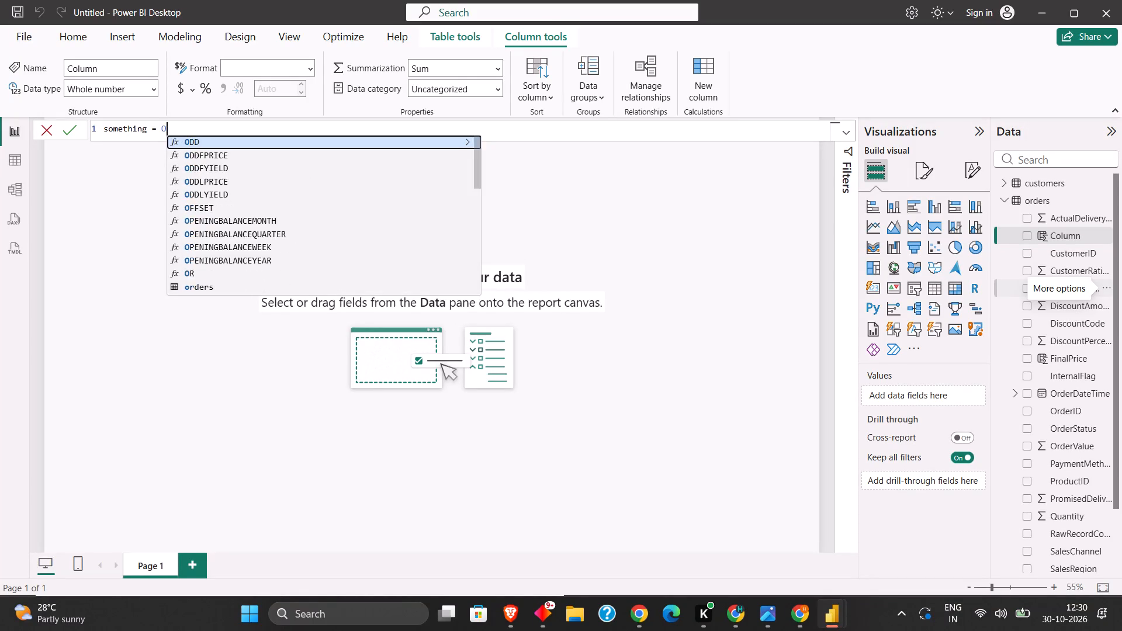
pyautogui.press('BackSpace')
pyautogui.write('ord')
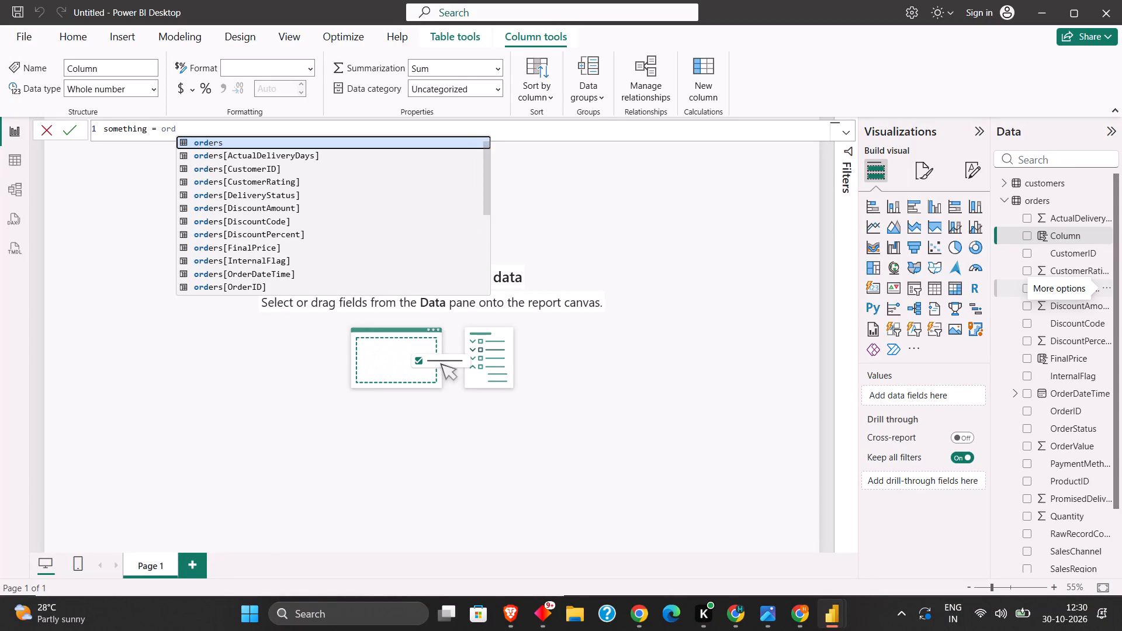
pyautogui.press('Down')
pyautogui.press('Down')
pyautogui.press('Down')
pyautogui.press('Down')
pyautogui.press('Down')
pyautogui.press('Down')
pyautogui.press('Down')
pyautogui.press('Down')
pyautogui.press('Down')
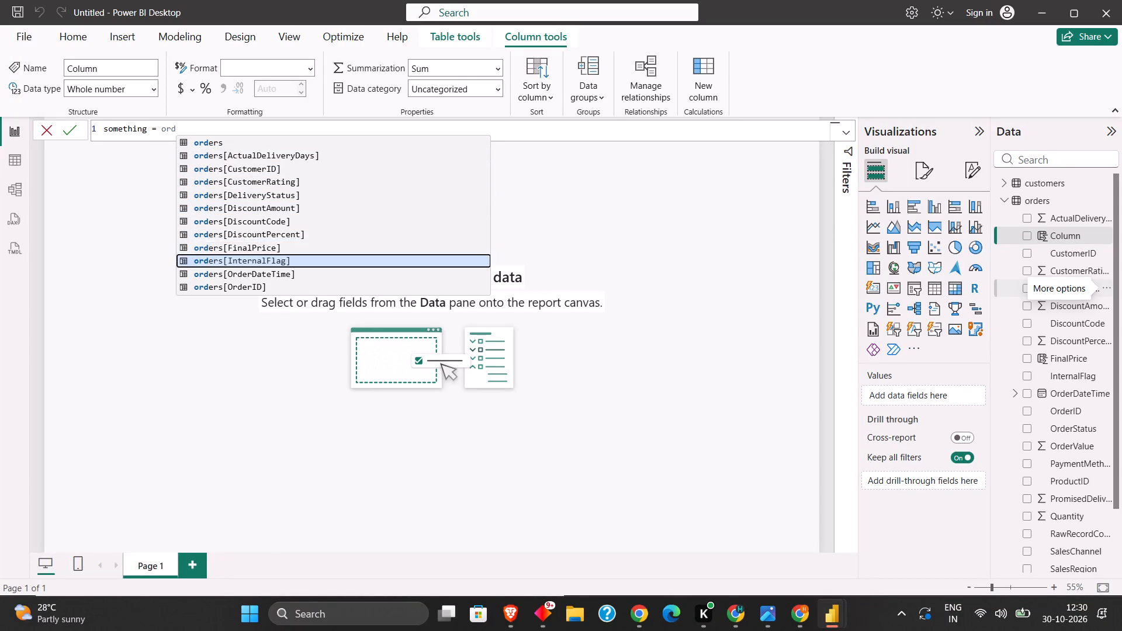
pyautogui.press('Up')
pyautogui.press('Up')
pyautogui.press('Up')
pyautogui.press('Up')
pyautogui.press('Up')
pyautogui.press('Down')
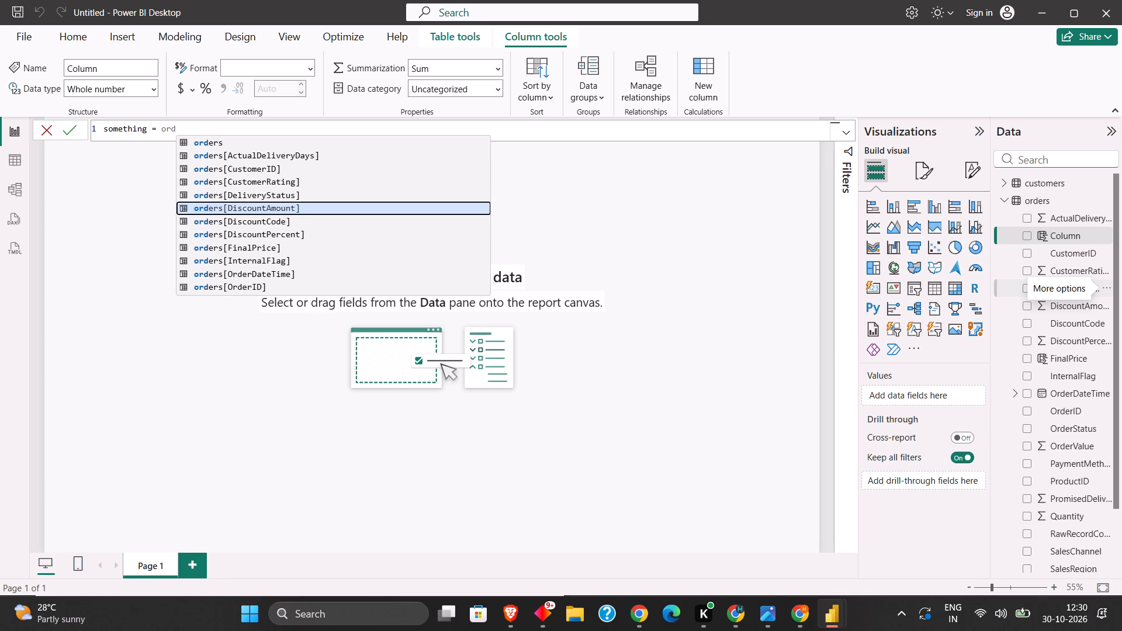
pyautogui.press('Up')
pyautogui.press('Up')
pyautogui.press('Up')
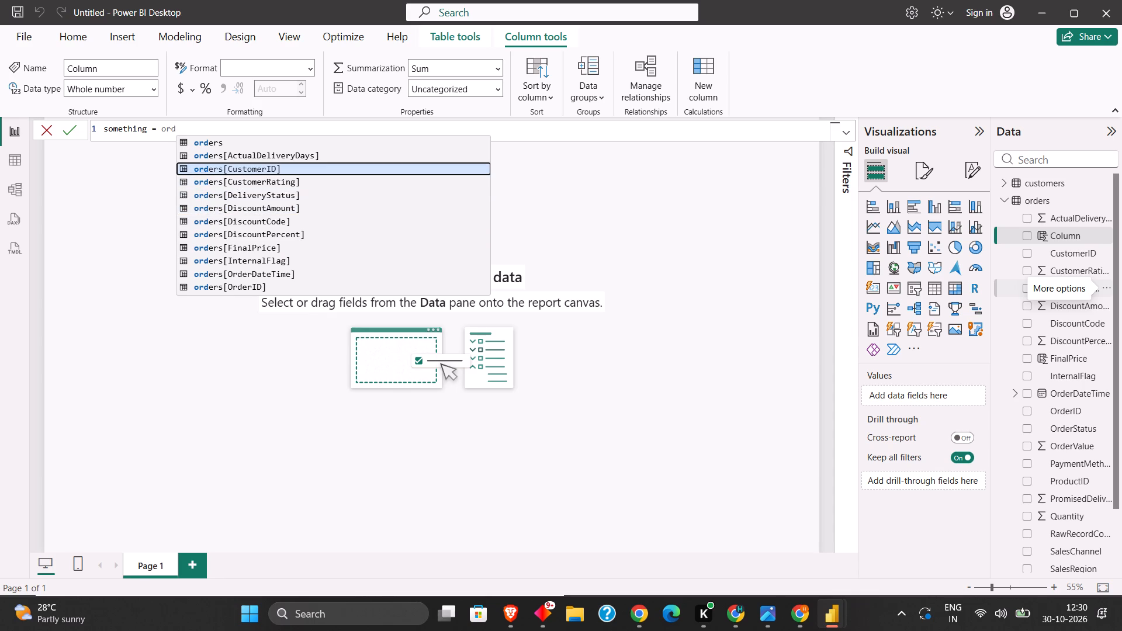
pyautogui.press('Down')
pyautogui.press('Down')
pyautogui.press('Down')
pyautogui.press('Down')
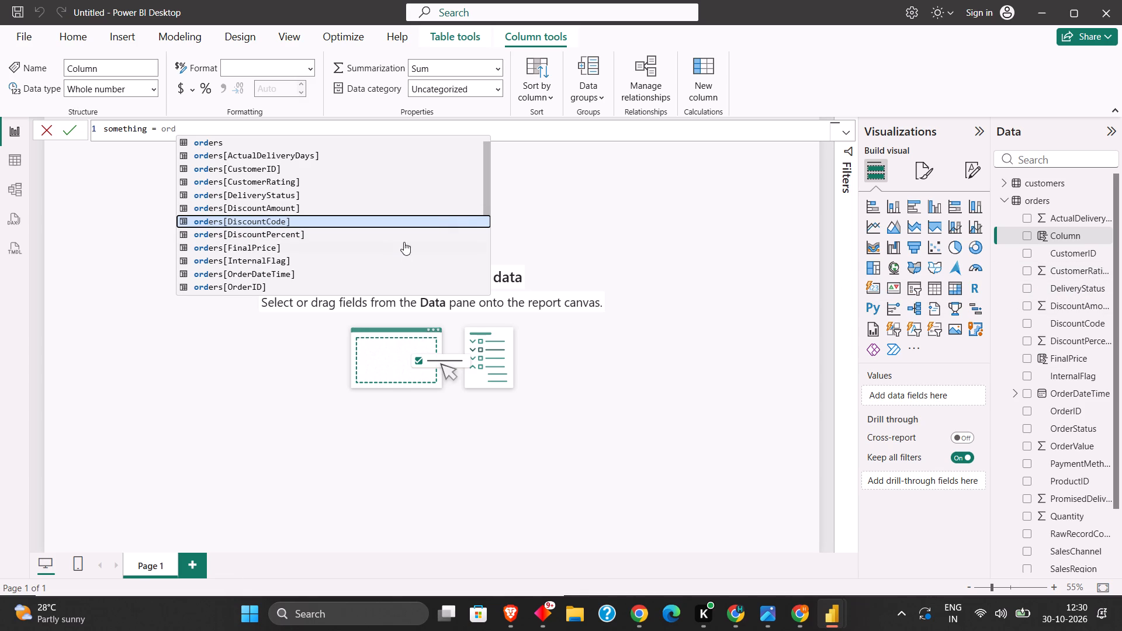
# Enter orders[Quantity] as the first operand of the something column's formula, on a single line.
pyautogui.write('ers')
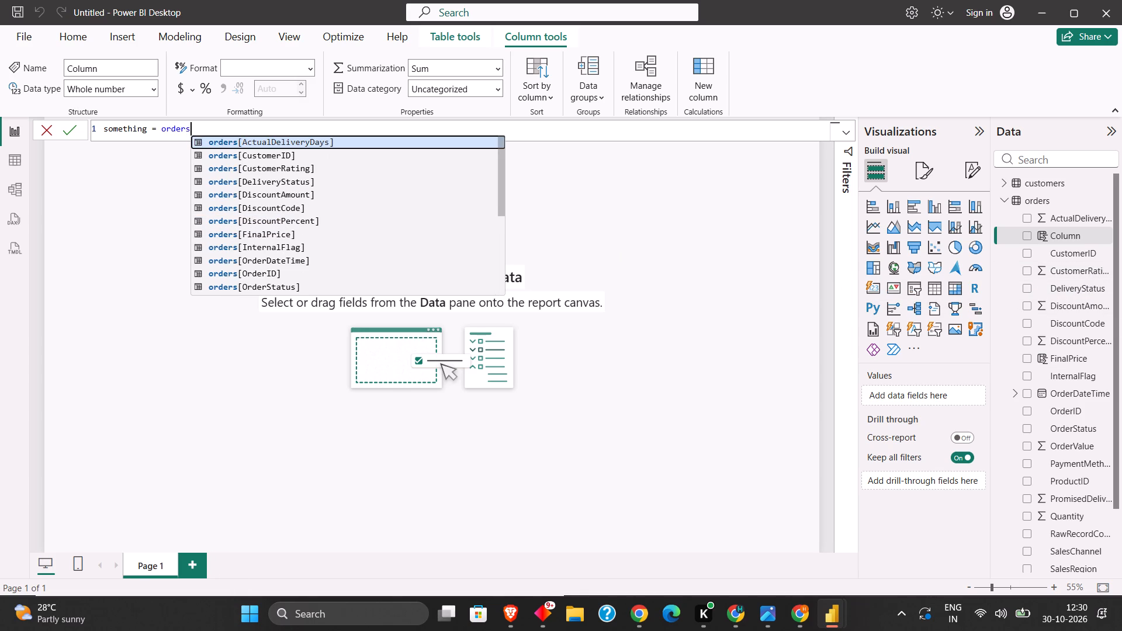
pyautogui.write('[]')
pyautogui.press('Left')
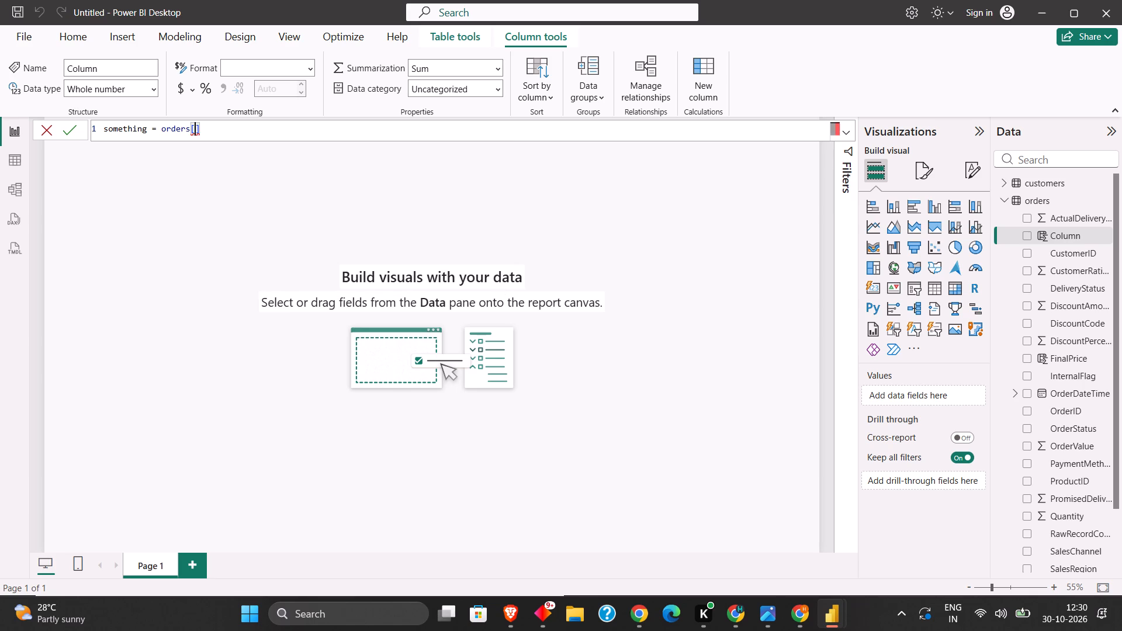
pyautogui.hotkey('shift', 'Return')
pyautogui.press('BackSpace')
pyautogui.press('BackSpace')
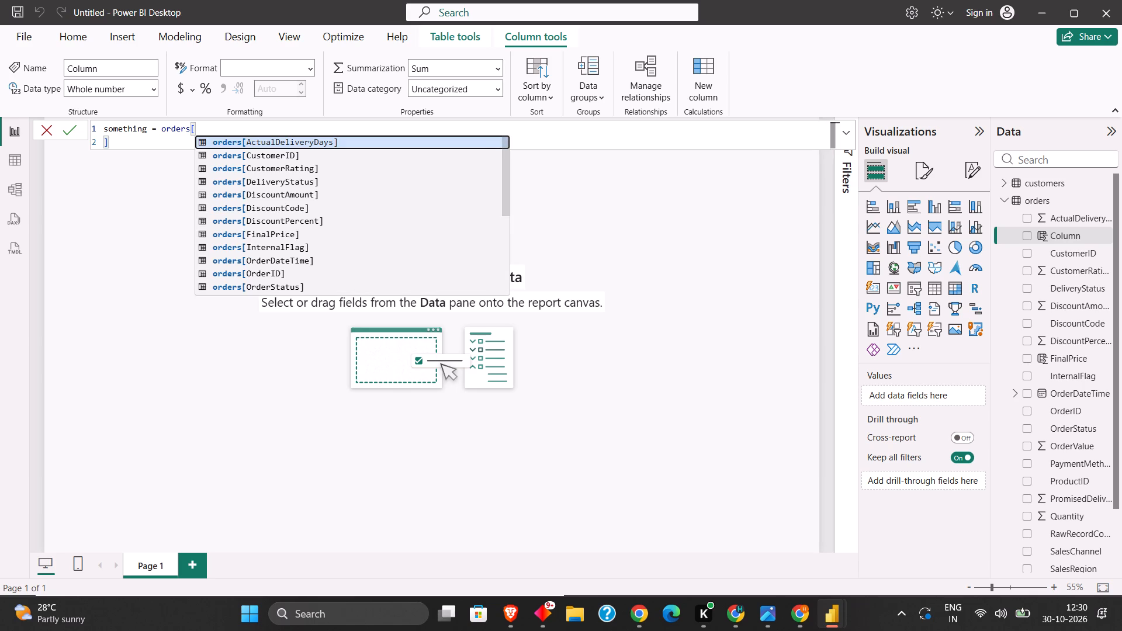
pyautogui.press('Down')
pyautogui.press('Down')
pyautogui.press('Down')
pyautogui.press('Down')
pyautogui.press('Down')
pyautogui.press('Down')
pyautogui.press('Down')
pyautogui.press('Down')
pyautogui.press('Down')
pyautogui.press('Down')
pyautogui.press('Down')
pyautogui.press('Down')
pyautogui.press('Down')
pyautogui.press('Down')
pyautogui.press('Down')
pyautogui.press('Down')
pyautogui.press('Down')
pyautogui.press('Down')
pyautogui.press('Down')
pyautogui.press('Down')
pyautogui.press('Down')
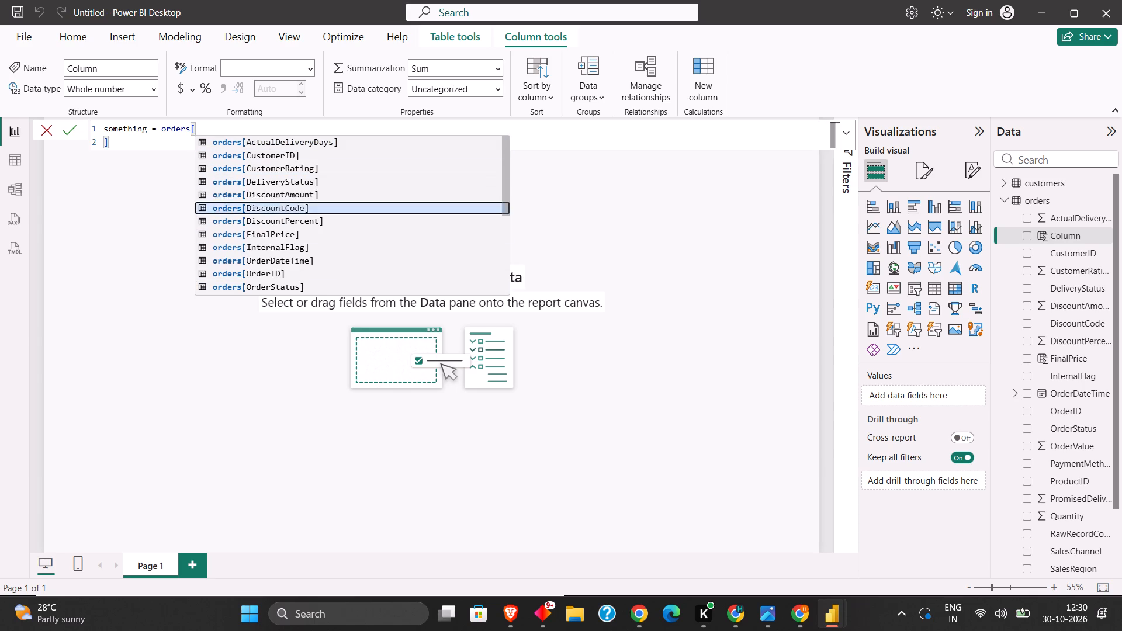
pyautogui.press('Down')
pyautogui.press('Down')
pyautogui.press('Down')
pyautogui.press('Down')
pyautogui.press('Down')
pyautogui.press('Down')
pyautogui.press('Down')
pyautogui.press('Down')
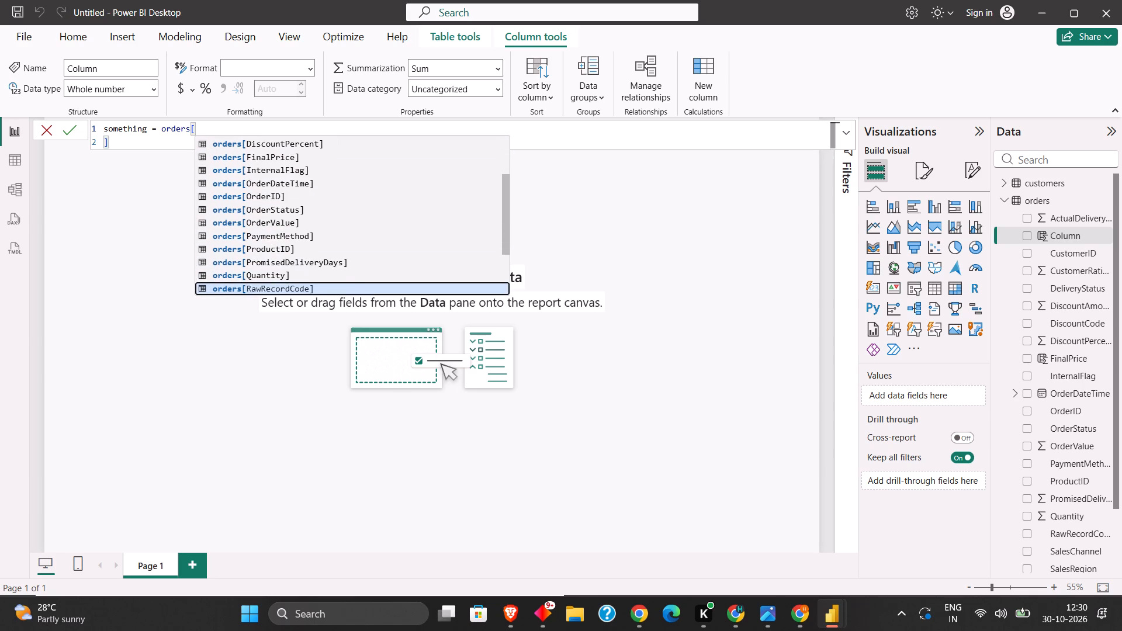
pyautogui.press('Up')
pyautogui.press('Return')
pyautogui.press('Down')
pyautogui.press('BackSpace')
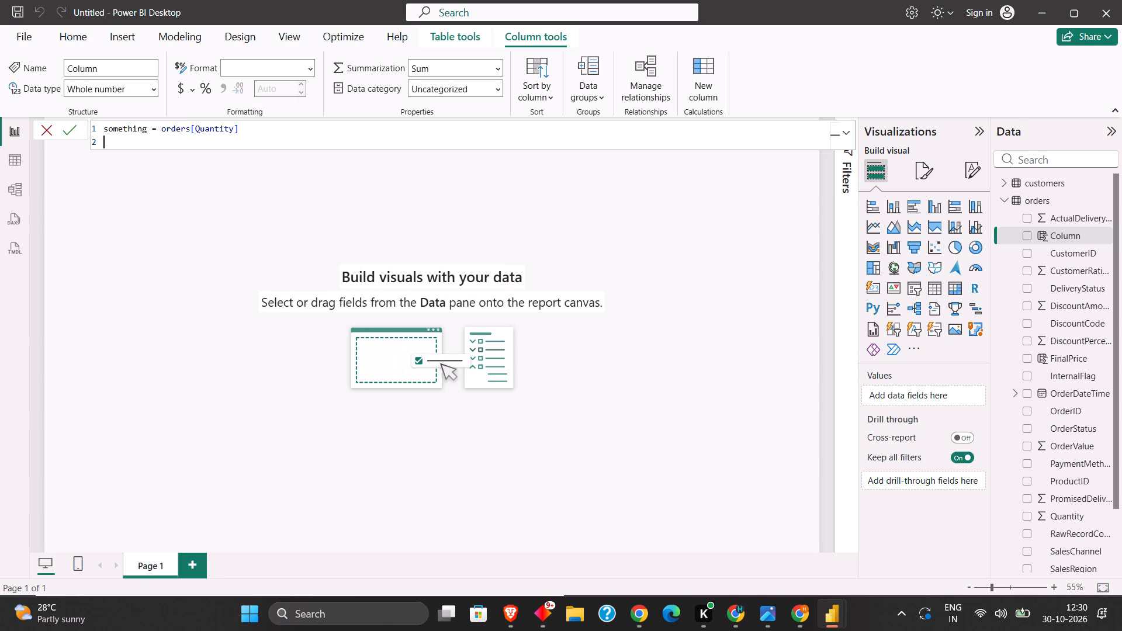
pyautogui.press('BackSpace')
# Append a multiplication by the RELATED function after orders[Quantity] in the something formula.
pyautogui.press('space')
pyautogui.write('* Re')
pyautogui.press('BackSpace')
pyautogui.write('ELATED')
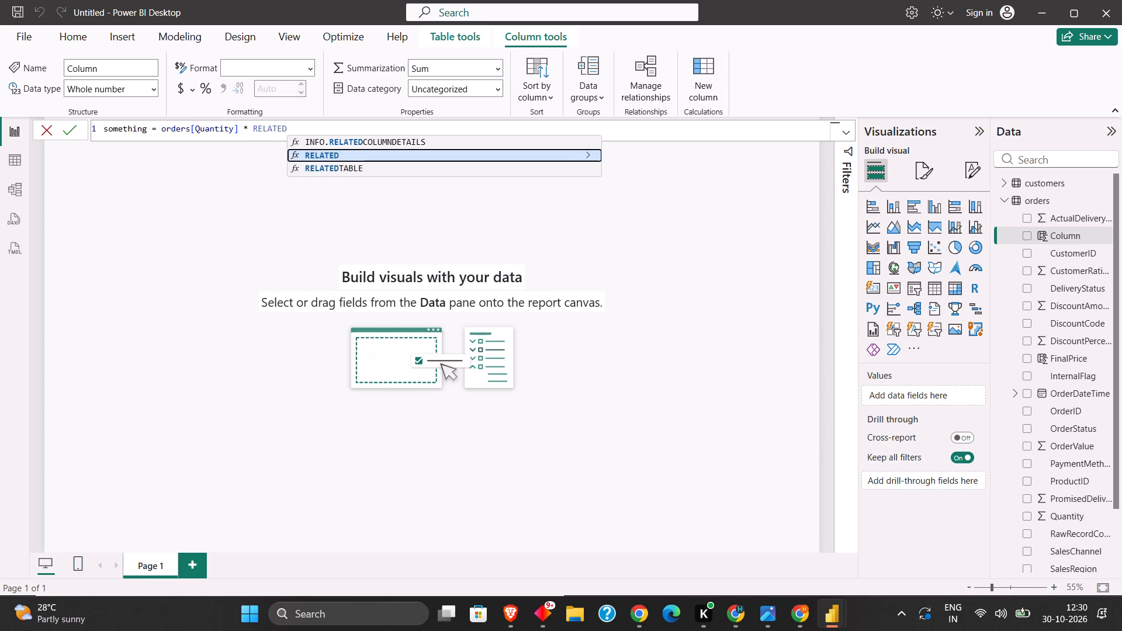
pyautogui.hotkey('shift', '(')
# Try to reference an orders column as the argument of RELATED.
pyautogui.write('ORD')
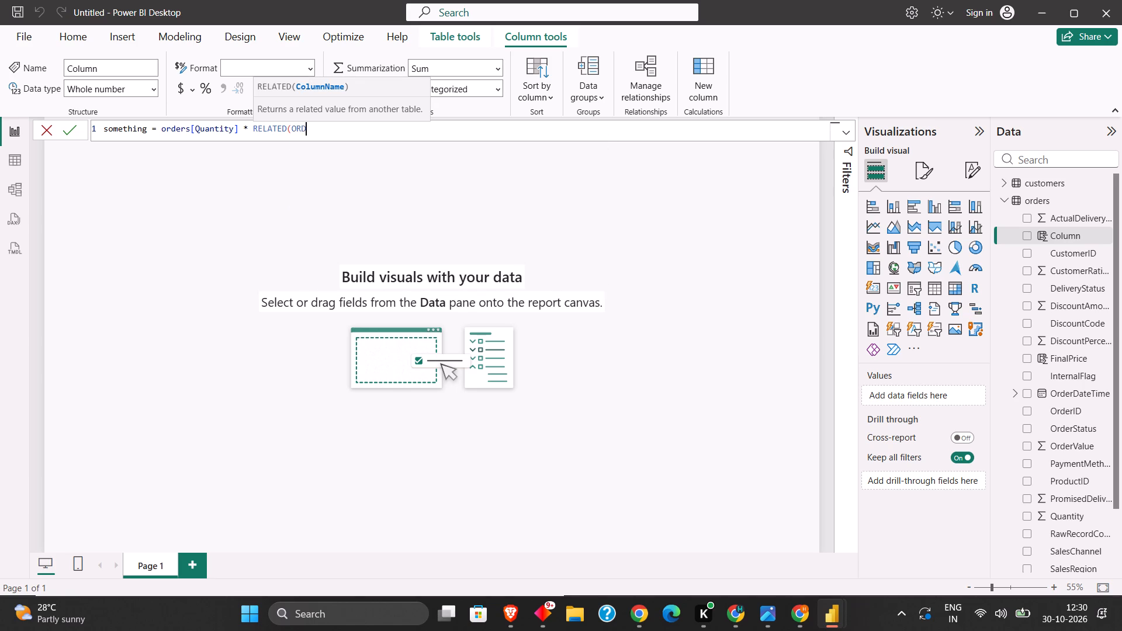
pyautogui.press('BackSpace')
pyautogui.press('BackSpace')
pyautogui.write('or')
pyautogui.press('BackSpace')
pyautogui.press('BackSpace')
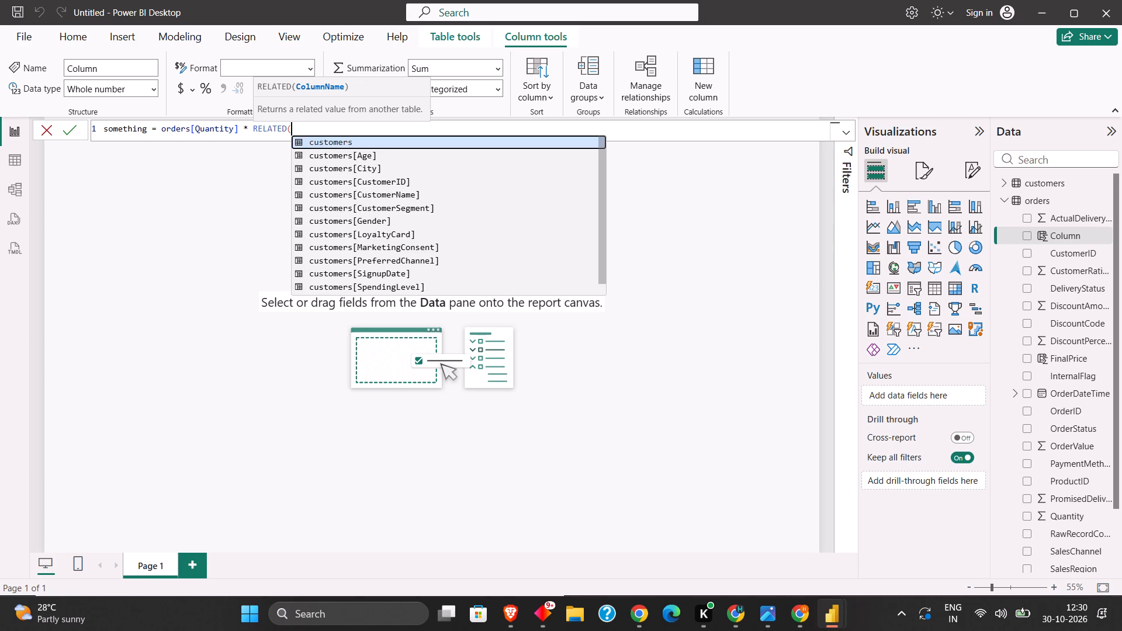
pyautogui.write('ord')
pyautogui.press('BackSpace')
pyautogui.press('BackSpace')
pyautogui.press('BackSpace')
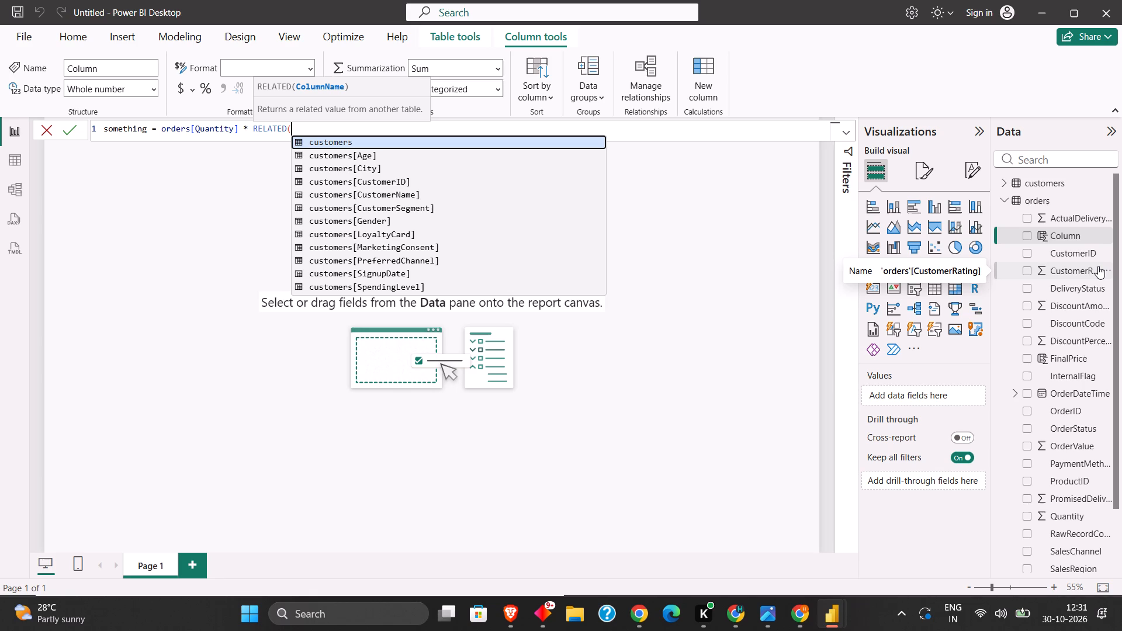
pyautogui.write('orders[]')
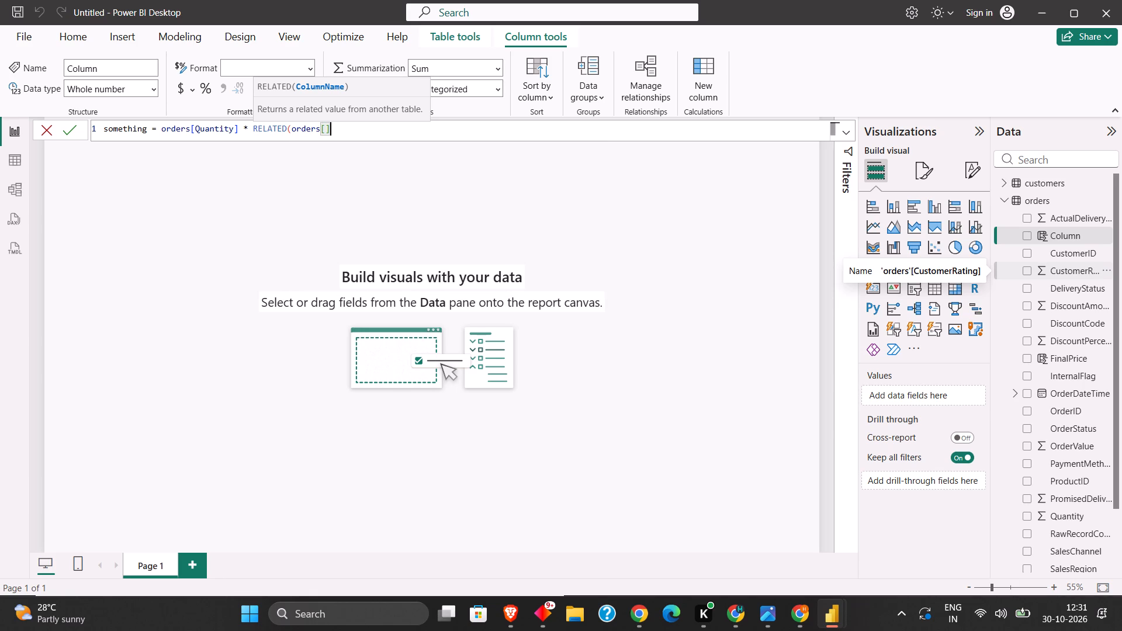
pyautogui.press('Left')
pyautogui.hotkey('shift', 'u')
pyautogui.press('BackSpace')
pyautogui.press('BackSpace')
# Remove the unfinished RELATED call and its orders reference from the something formula, keeping orders[Quantity] and the multiplication operator.
pyautogui.press('BackSpace')
pyautogui.press('BackSpace')
pyautogui.press('BackSpace')
pyautogui.press('BackSpace')
pyautogui.press('BackSpace')
pyautogui.press('BackSpace')
pyautogui.press('BackSpace')
pyautogui.press('BackSpace')
pyautogui.press('BackSpace')
pyautogui.press('BackSpace')
pyautogui.press('BackSpace')
pyautogui.press('BackSpace')
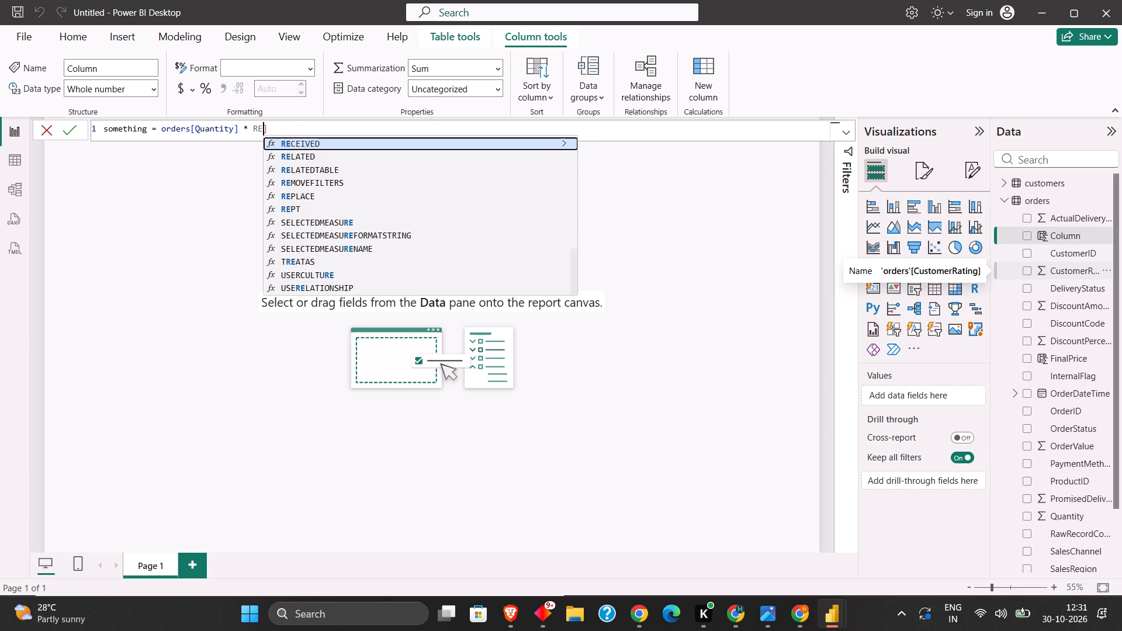
pyautogui.press('BackSpace')
pyautogui.press('BackSpace')
pyautogui.press('Right')
pyautogui.press('BackSpace')
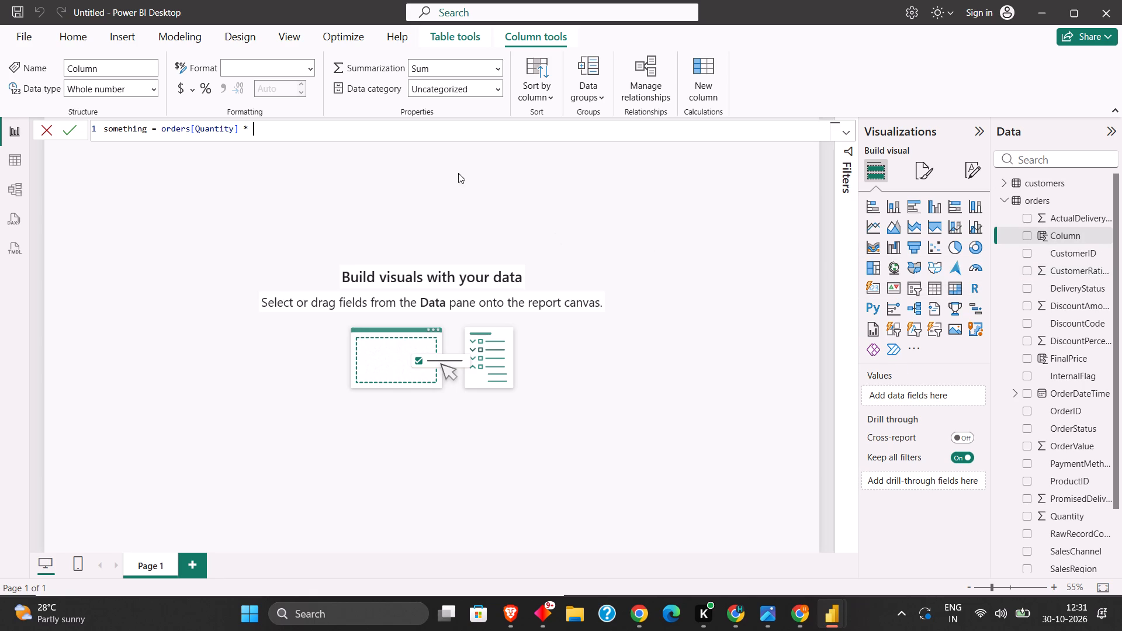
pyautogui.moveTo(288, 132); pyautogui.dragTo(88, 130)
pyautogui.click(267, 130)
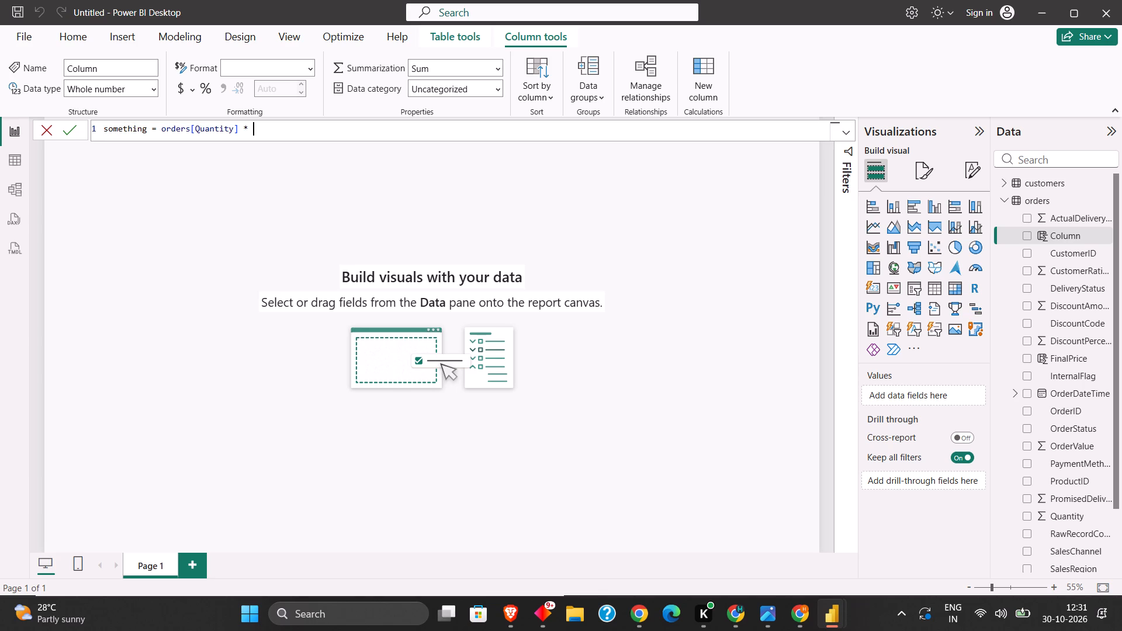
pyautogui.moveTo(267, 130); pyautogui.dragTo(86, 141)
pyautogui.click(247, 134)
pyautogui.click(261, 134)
# Leave the formula and examine the something column in the orders table's data rows.
pyautogui.click(19, 135)
pyautogui.click(13, 159)
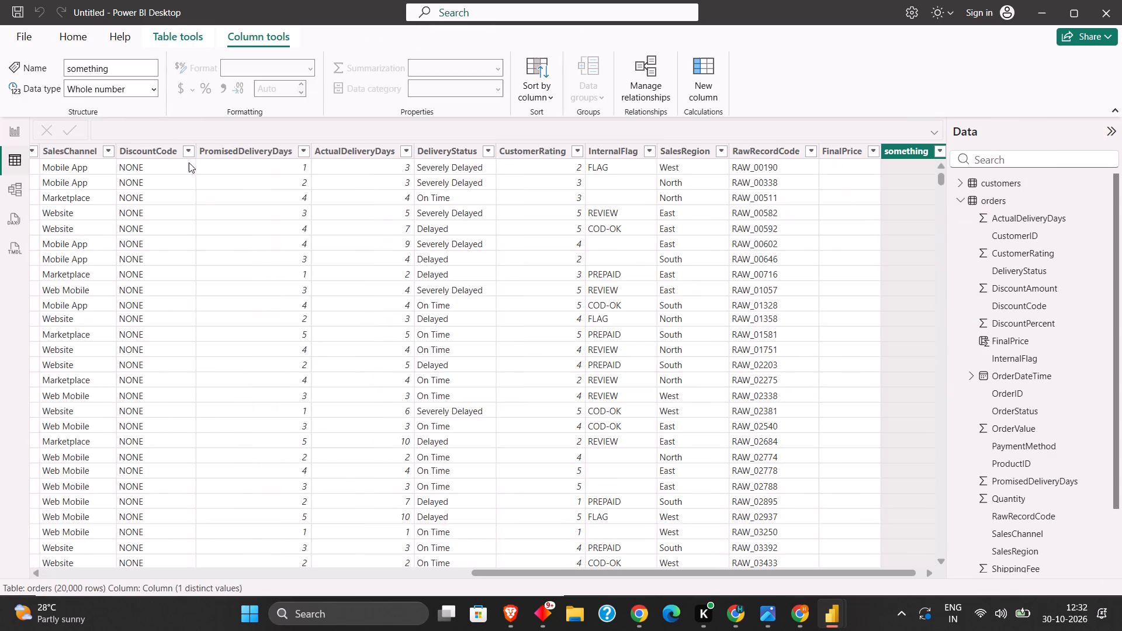
pyautogui.scroll(-4, 454, 262)
pyautogui.scroll(9, 450, 261)
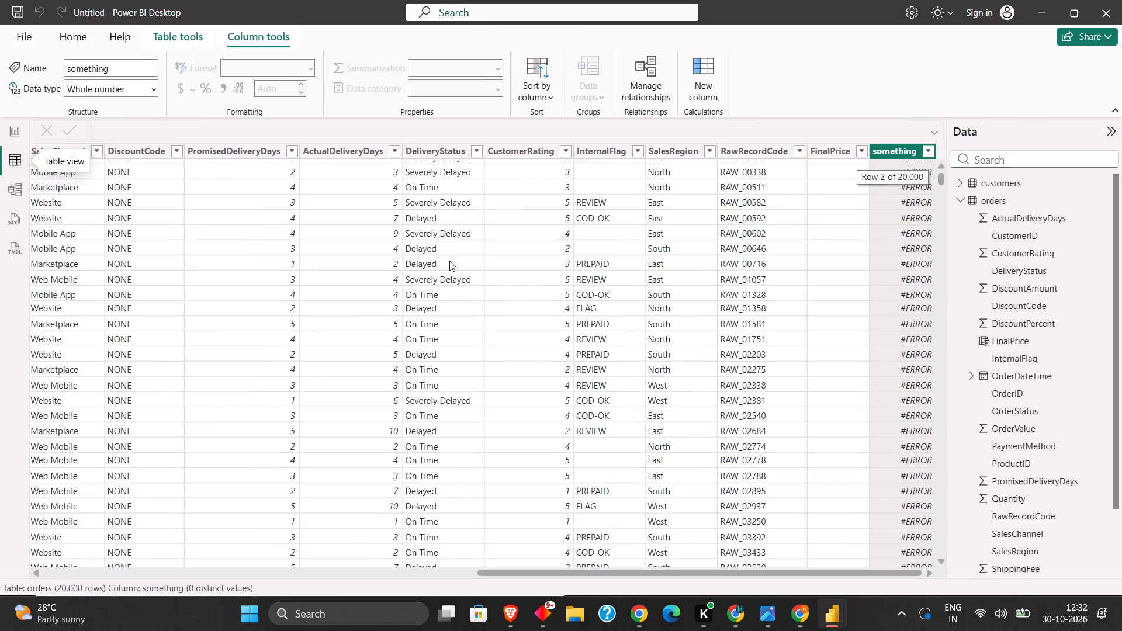
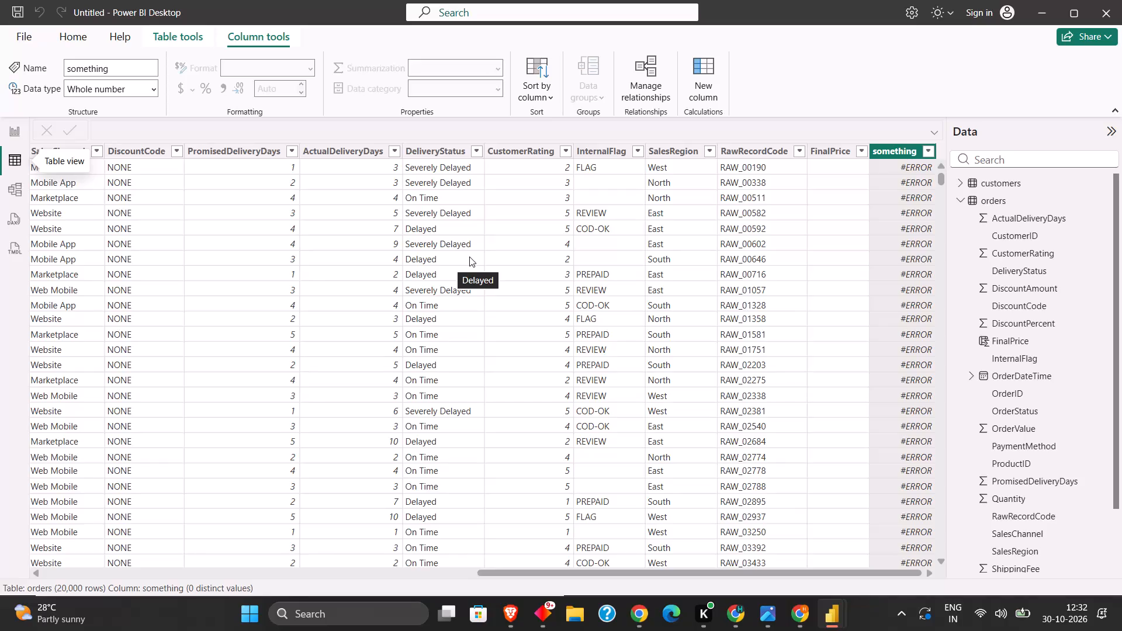
# Examine the customers table's field list alongside the orders data rows.
pyautogui.scroll(1, 68, 0)
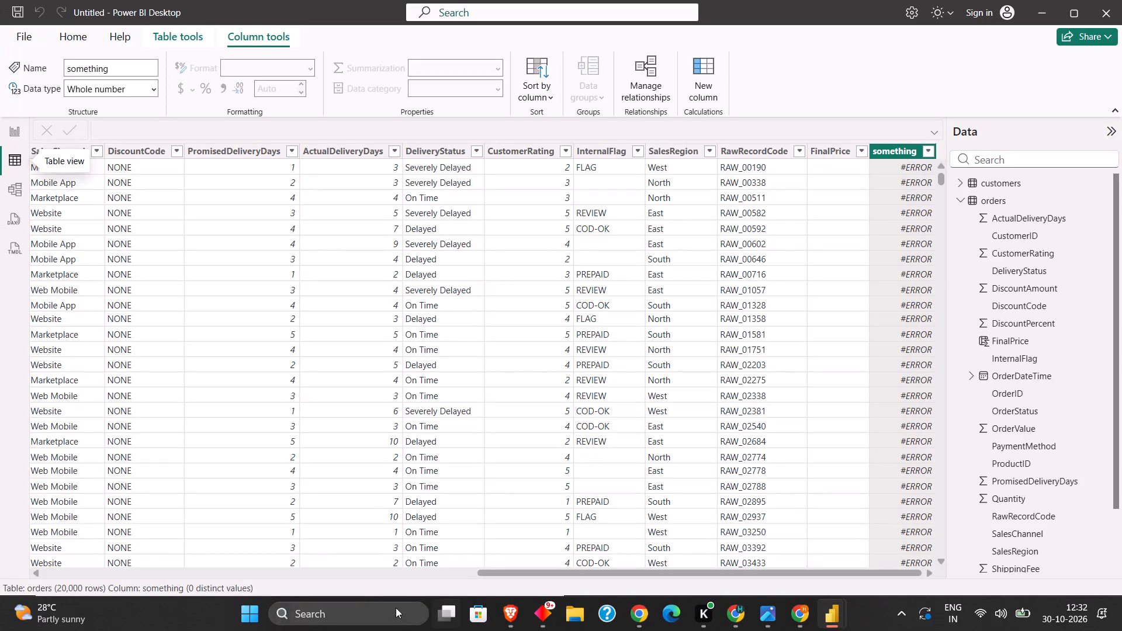
pyautogui.scroll(2, 1002, 407)
pyautogui.scroll(-2, 1002, 403)
pyautogui.scroll(3, 999, 400)
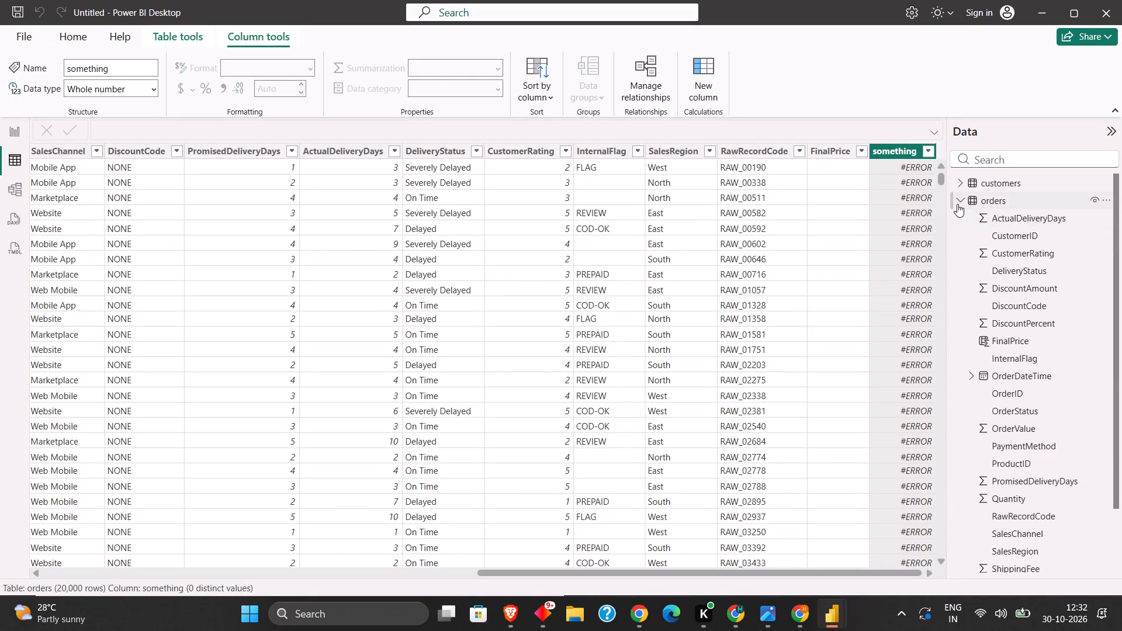
pyautogui.click(957, 204)
pyautogui.click(959, 190)
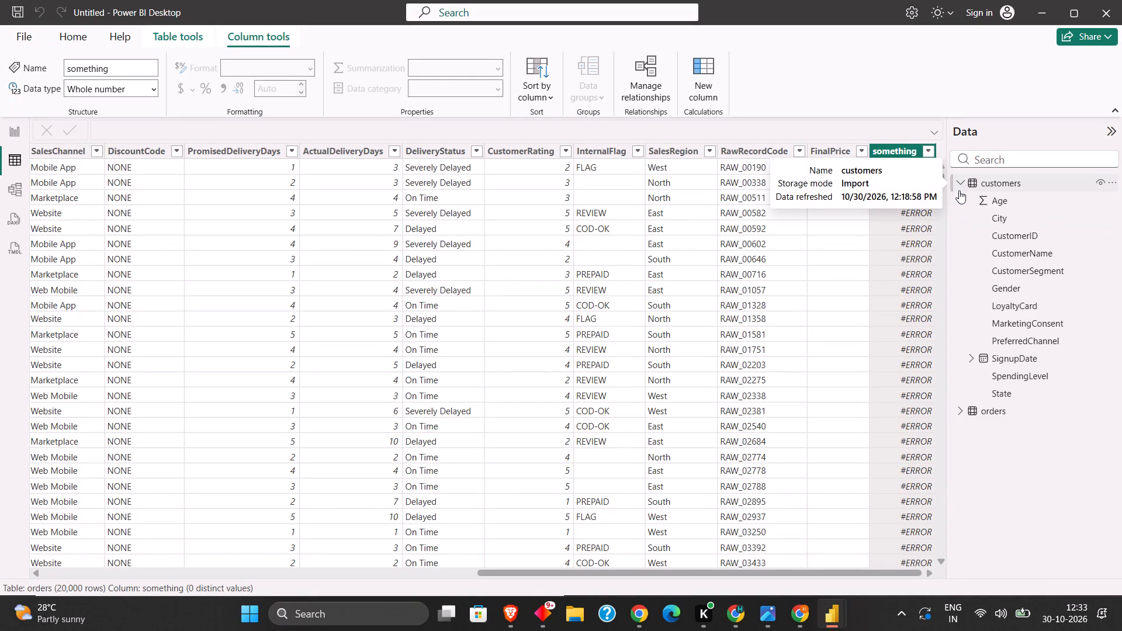
pyautogui.scroll(3, 862, 249)
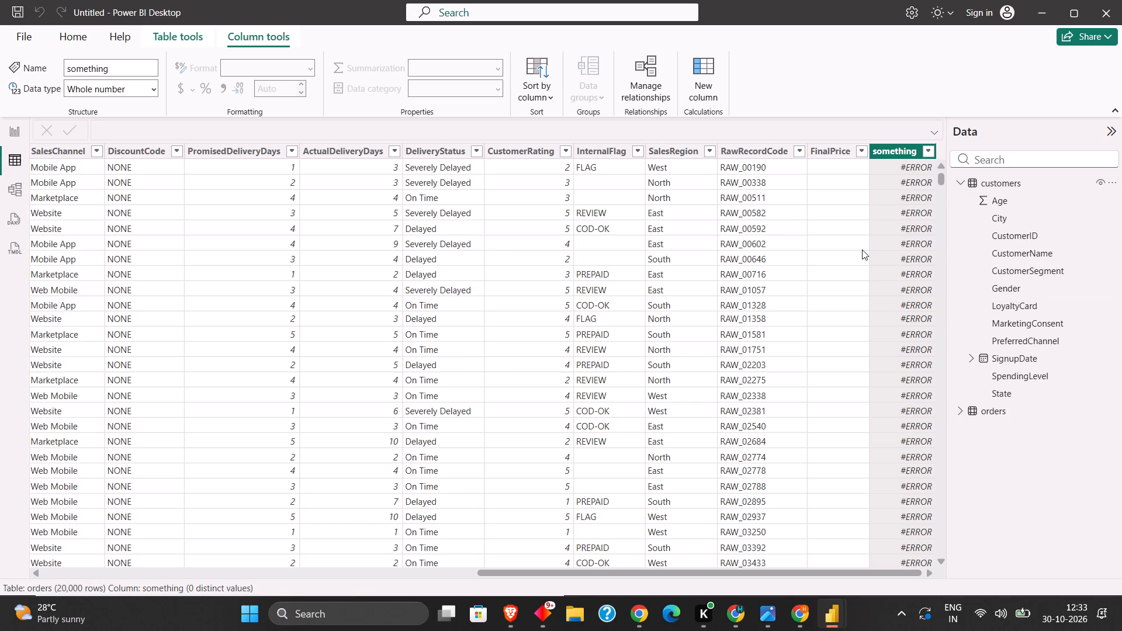
pyautogui.scroll(-3, 862, 249)
pyautogui.scroll(8, 743, 283)
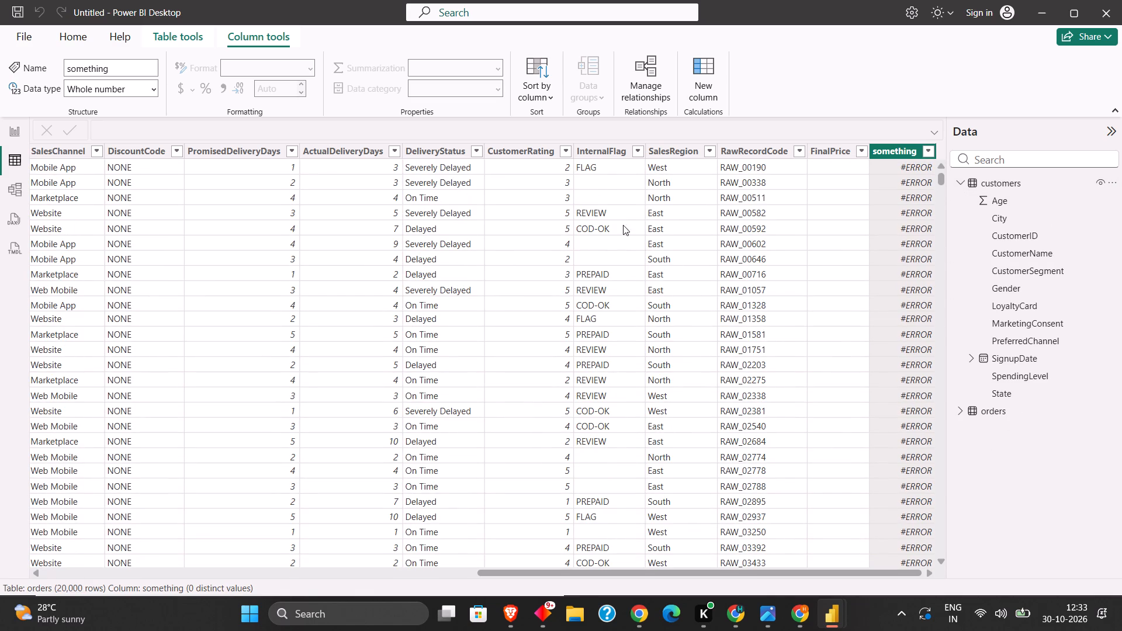
pyautogui.click(614, 189)
pyautogui.click(614, 178)
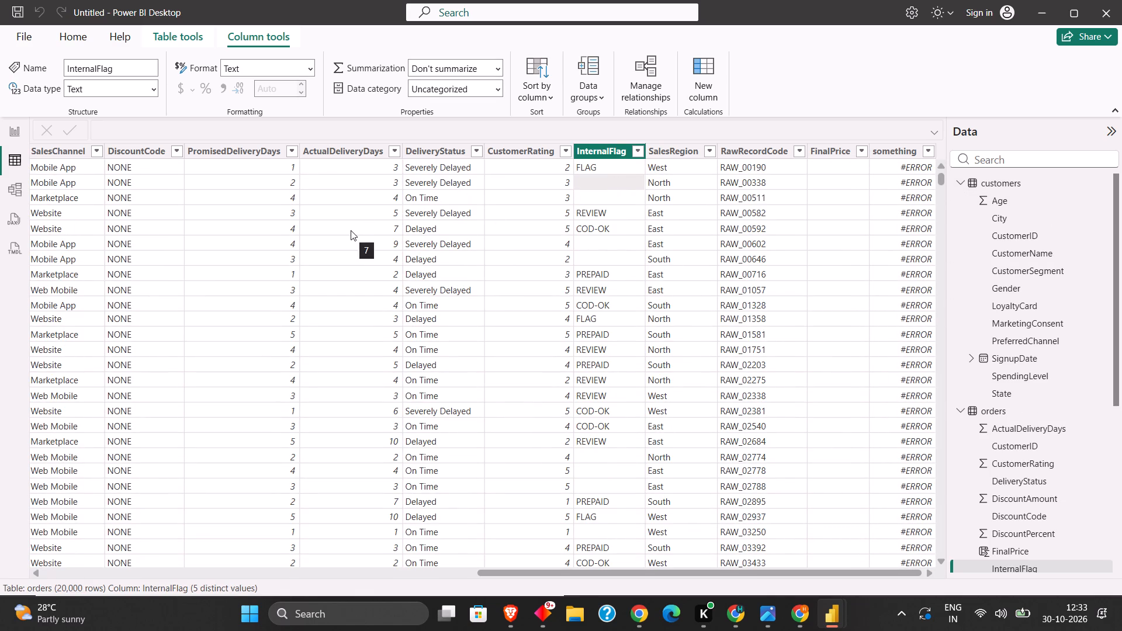
pyautogui.scroll(-2, 351, 230)
pyautogui.scroll(4, 342, 224)
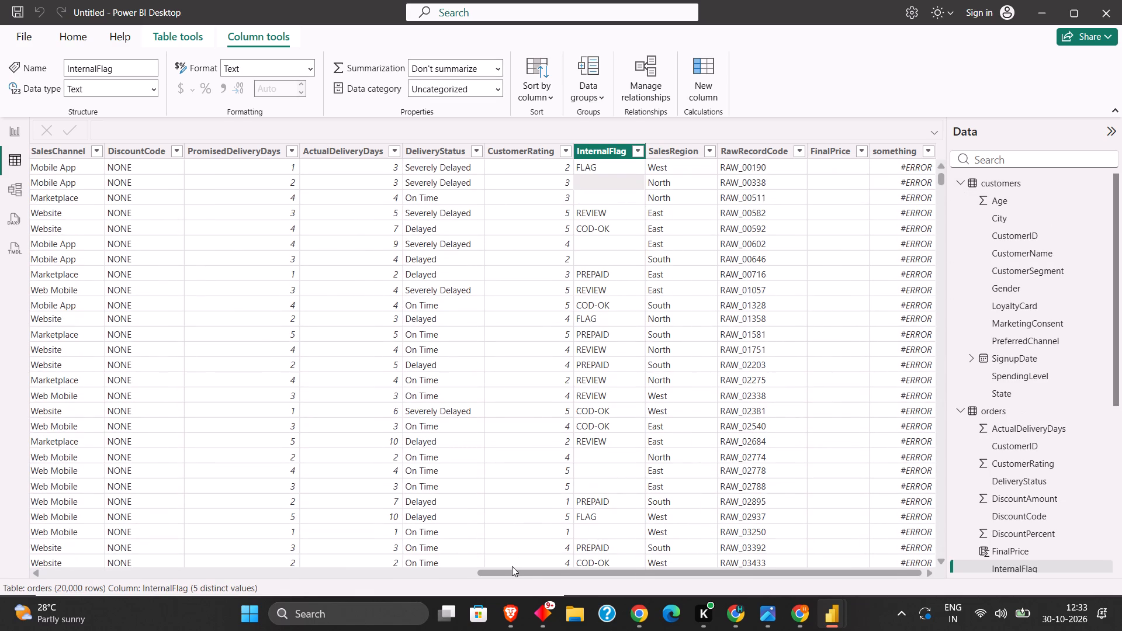
# Examine and compare the Quantity and UnitPrice values in the orders table's data rows.
pyautogui.moveTo(511, 570); pyautogui.dragTo(0, 500)
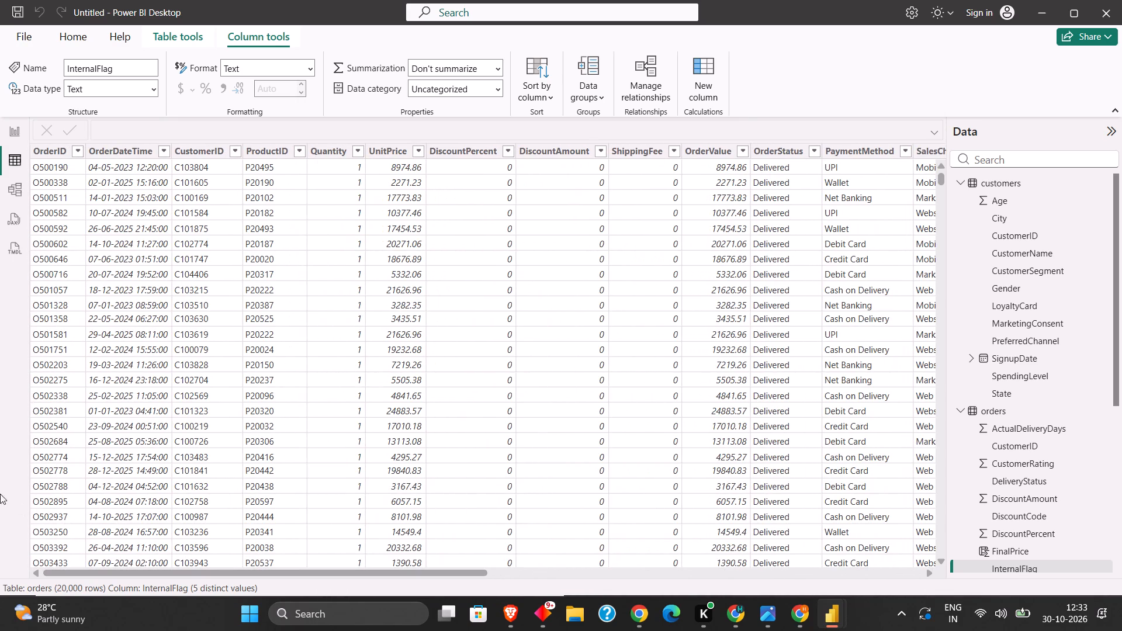
pyautogui.click(318, 165)
pyautogui.click(402, 165)
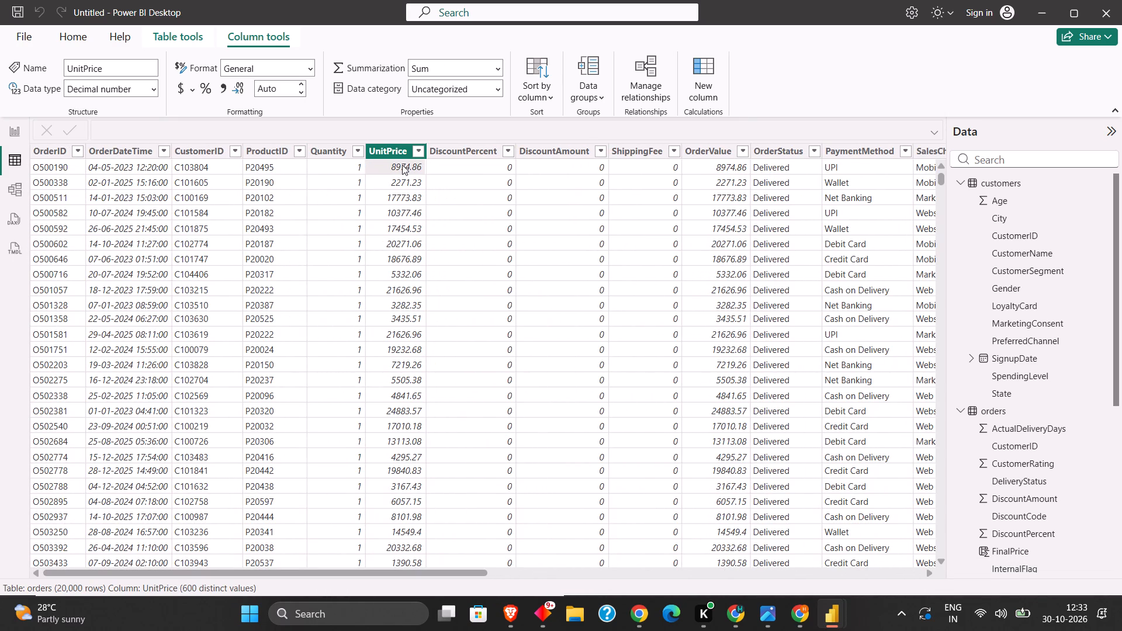
pyautogui.click(312, 169)
pyautogui.scroll(-5, 342, 184)
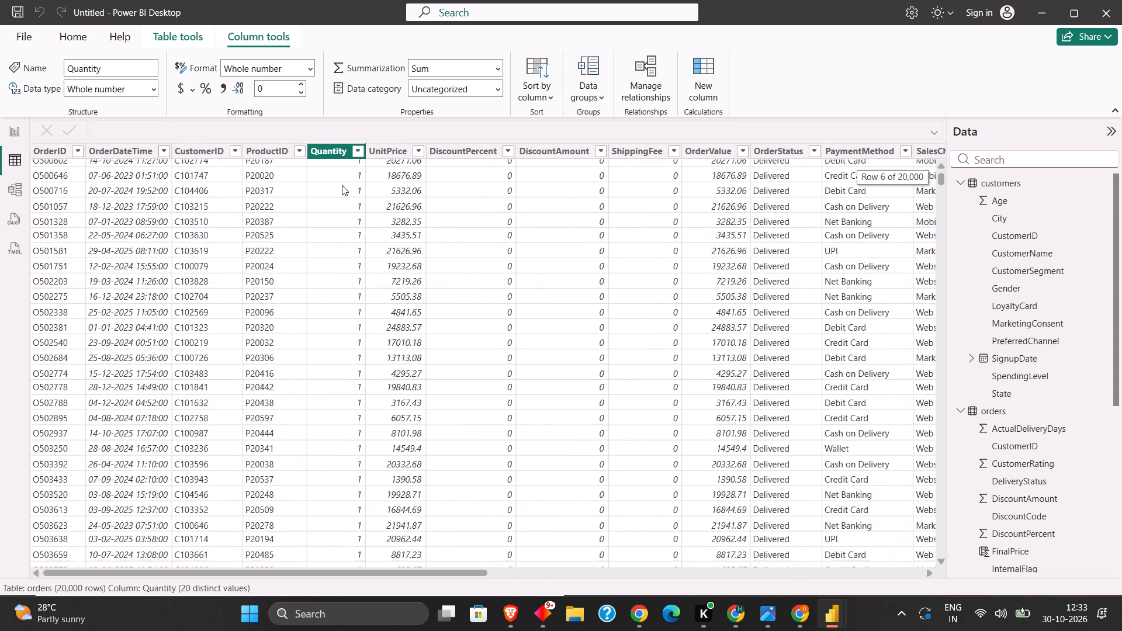
pyautogui.scroll(-20, 342, 185)
pyautogui.scroll(1, 342, 185)
pyautogui.scroll(-3, 342, 185)
pyautogui.scroll(2, 342, 185)
pyautogui.scroll(-6, 342, 185)
pyautogui.rightClick(342, 185)
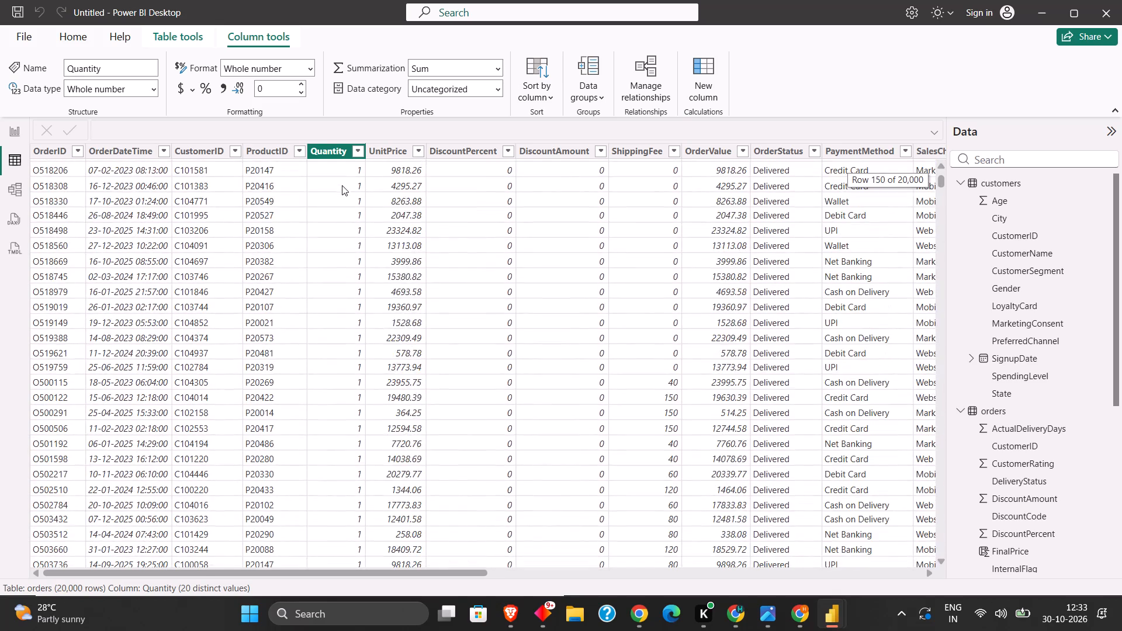
pyautogui.scroll(-5, 342, 185)
pyautogui.scroll(-5, 277, 315)
pyautogui.click(307, 321)
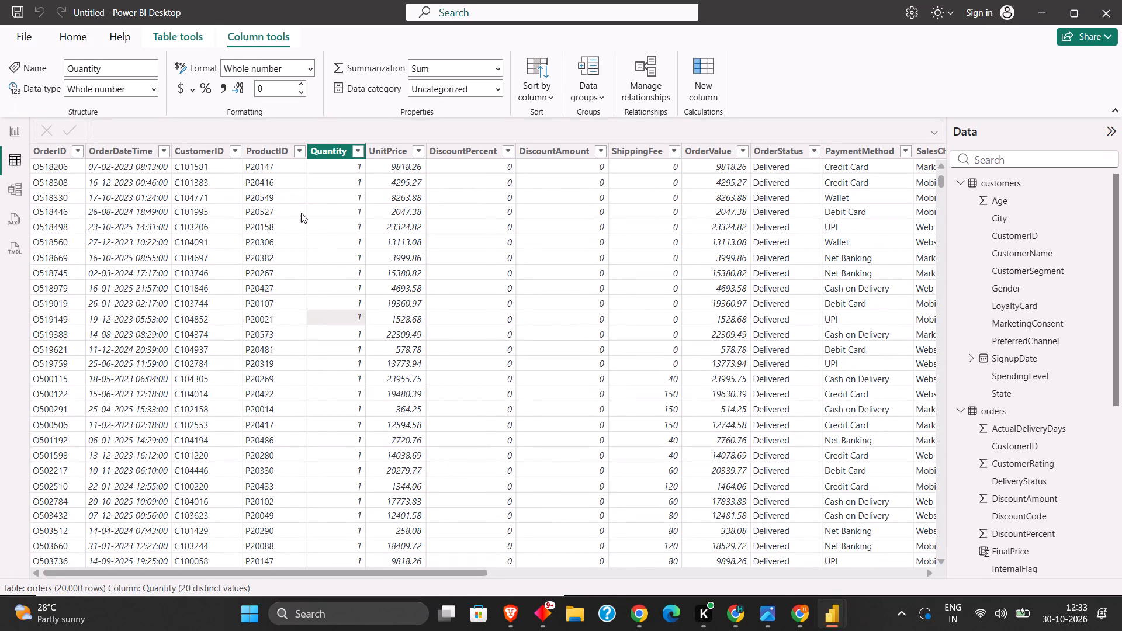
pyautogui.scroll(15, 312, 256)
pyautogui.scroll(-1, 317, 257)
pyautogui.scroll(1, 317, 257)
pyautogui.scroll(-1, 317, 257)
pyautogui.scroll(16, 317, 257)
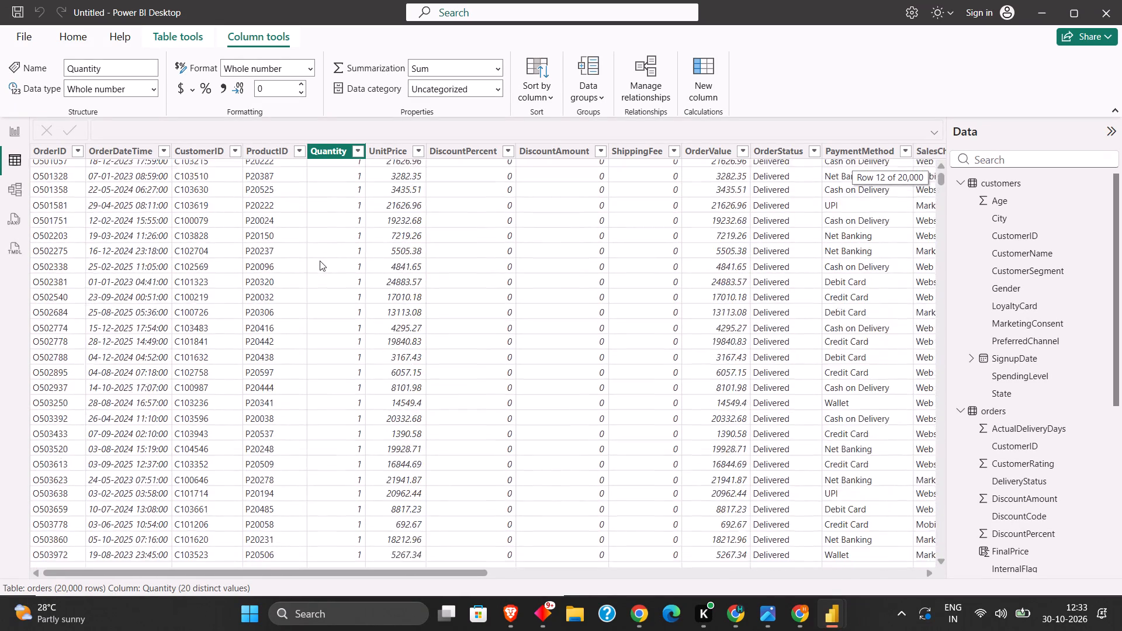
pyautogui.scroll(11, 320, 261)
pyautogui.click(385, 174)
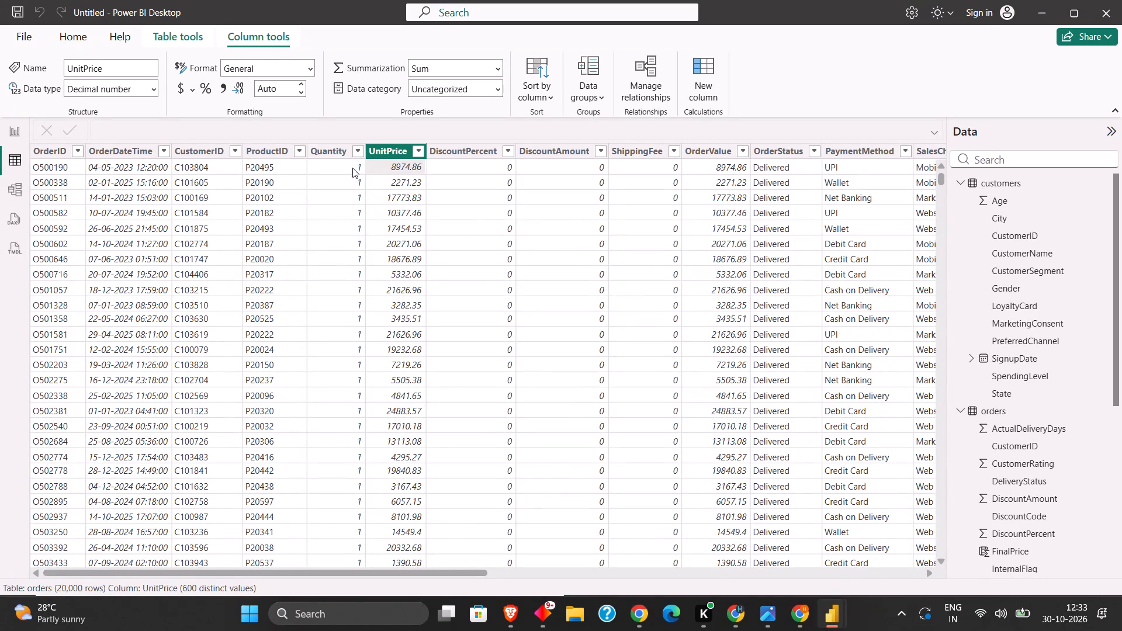
pyautogui.click(352, 168)
pyautogui.click(390, 171)
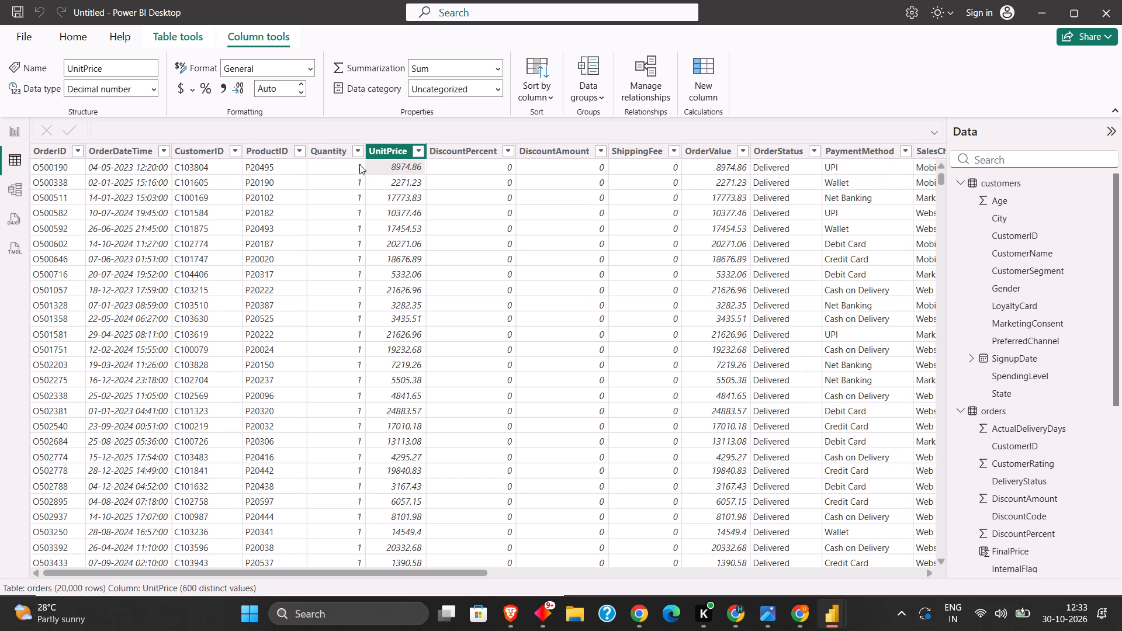
pyautogui.click(359, 164)
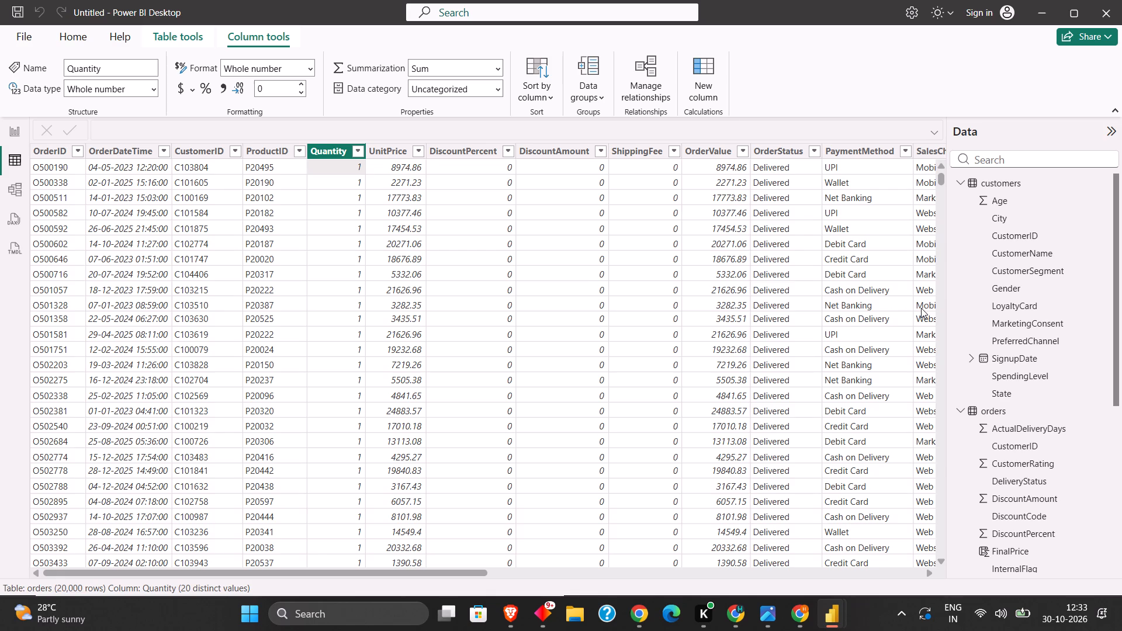
# Add a new calculated column to the orders table and name it Product in its formula.
pyautogui.scroll(-2, 1040, 314)
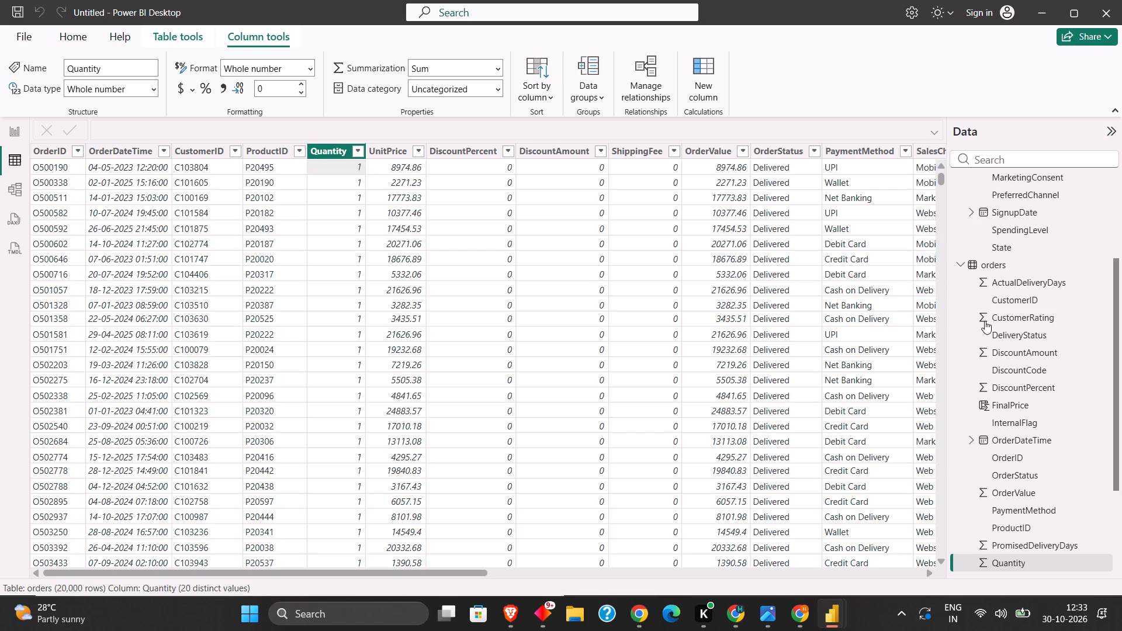
pyautogui.scroll(-4, 1010, 331)
pyautogui.scroll(2, 1021, 264)
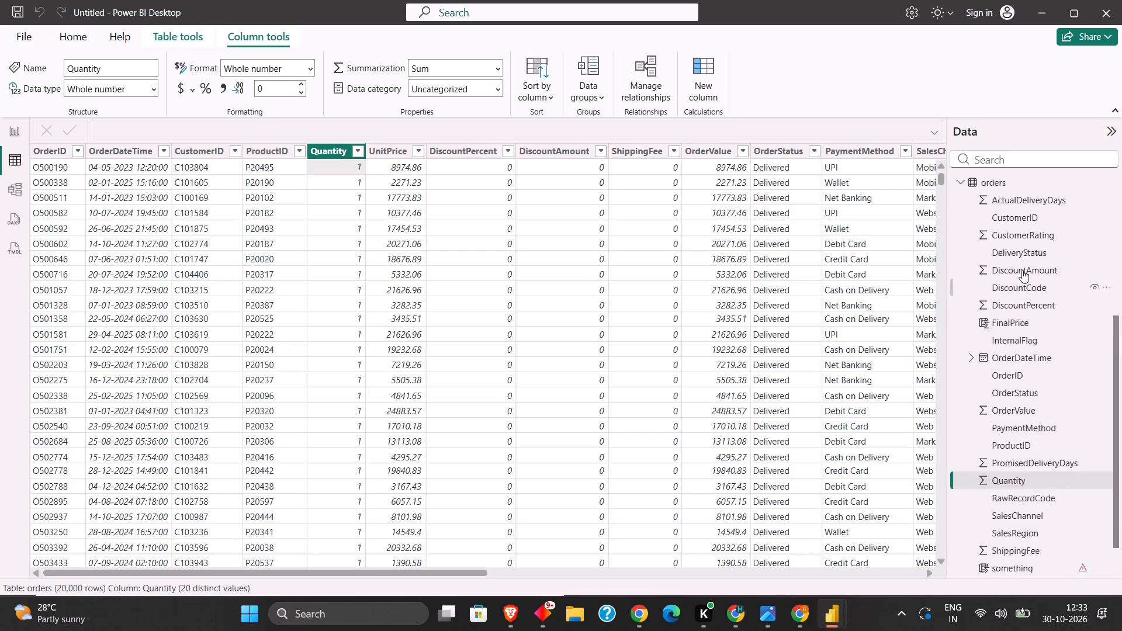
pyautogui.scroll(5, 1022, 270)
pyautogui.click(1012, 401)
pyautogui.click(1012, 409)
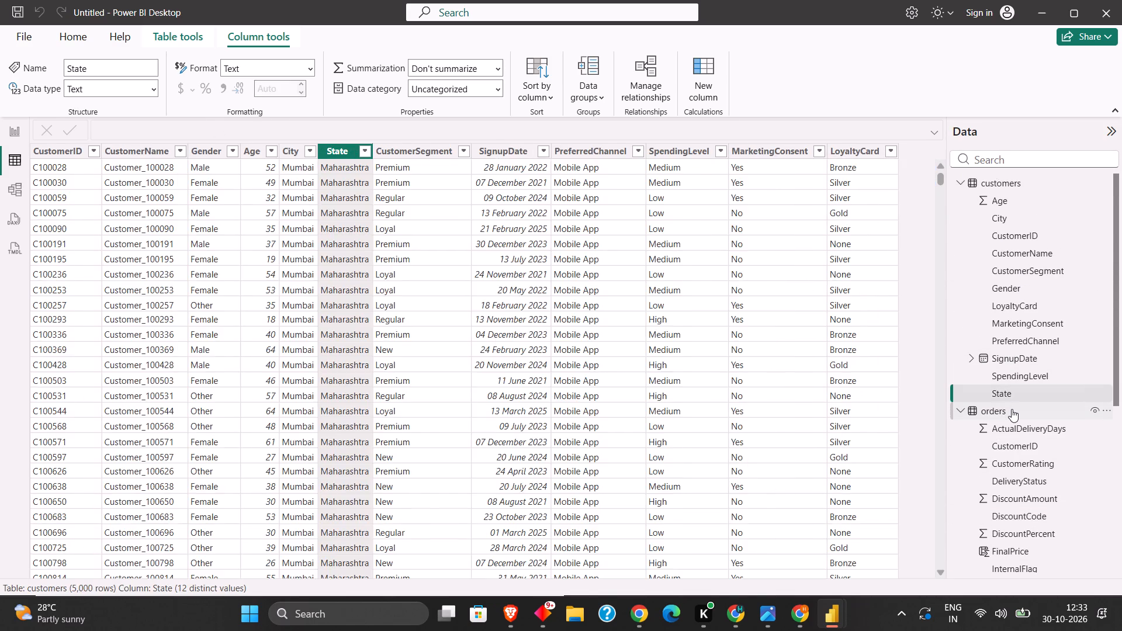
pyautogui.click(306, 68)
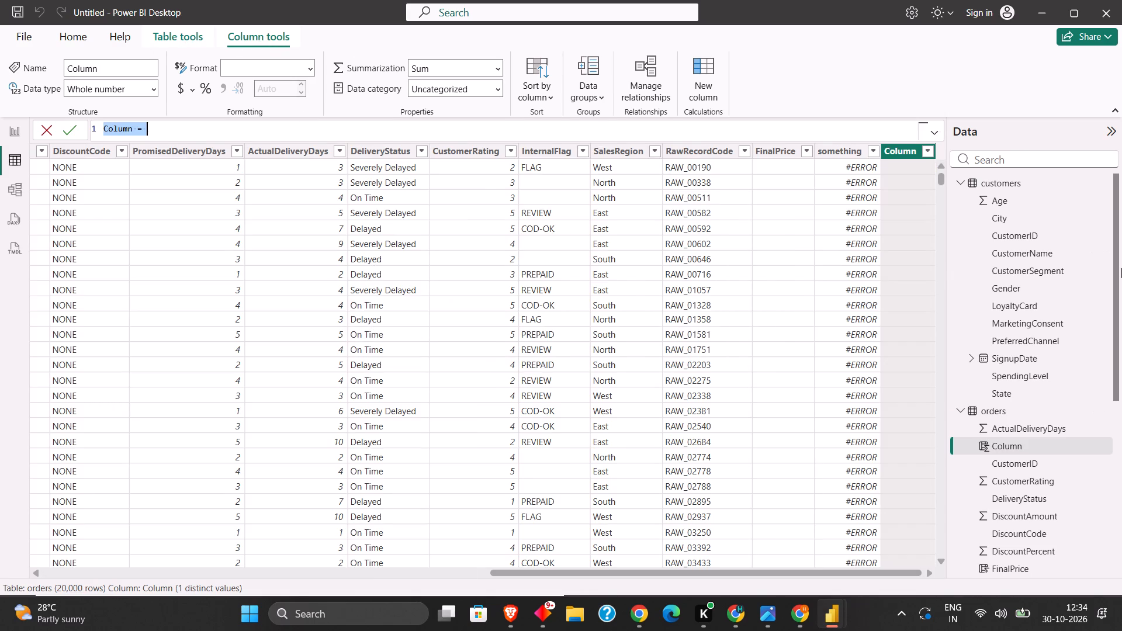
pyautogui.press('BackSpace')
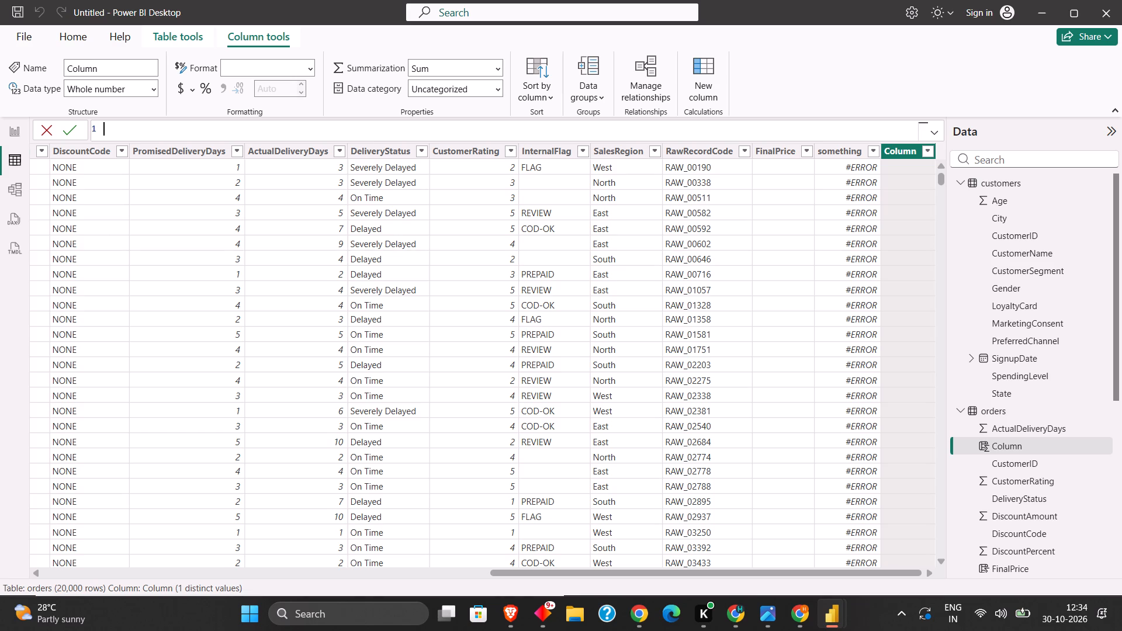
pyautogui.write('Product =')
pyautogui.press('space')
# Start the Product formula's expression with orders[Quantity] followed by the multiplication operator.
pyautogui.moveTo(529, 571); pyautogui.dragTo(363, 590)
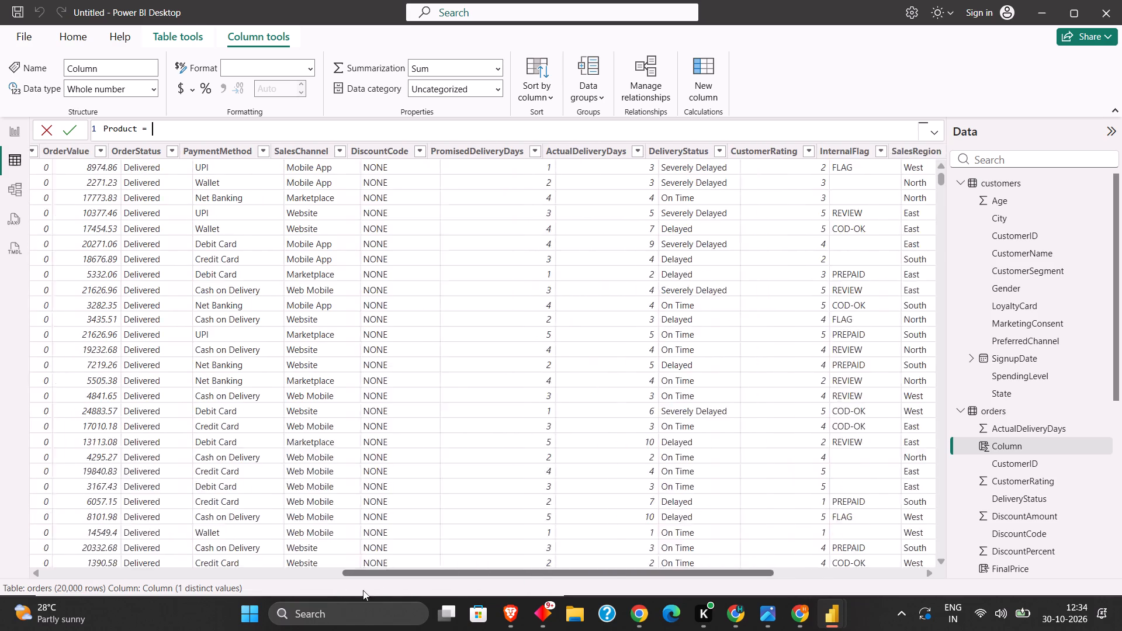
pyautogui.moveTo(363, 590); pyautogui.dragTo(99, 568)
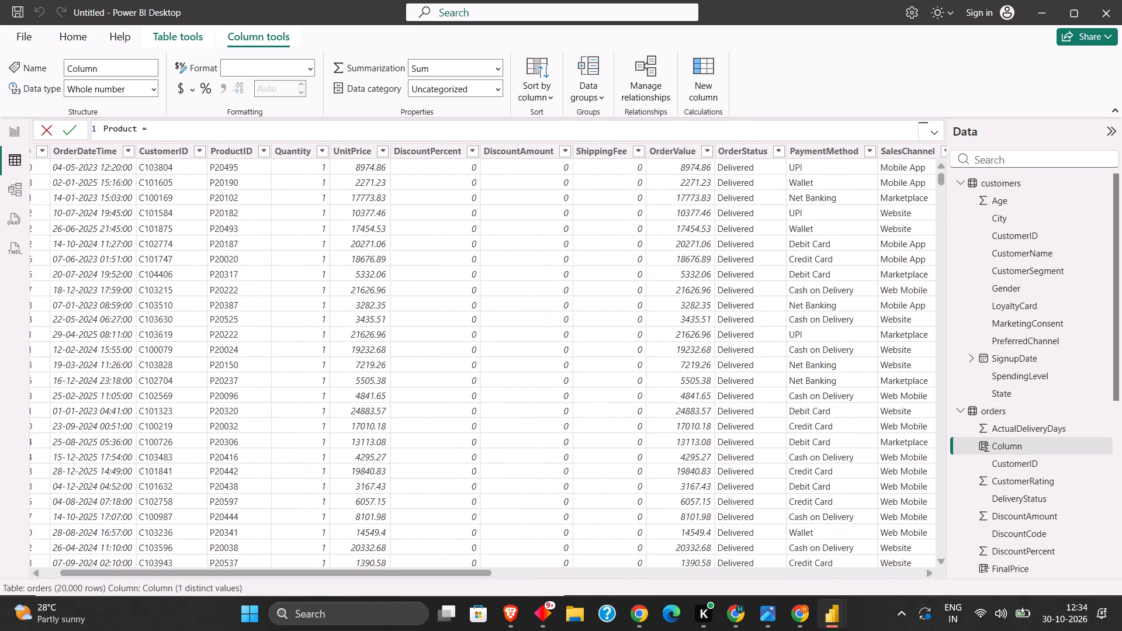
pyautogui.click(342, 137)
pyautogui.write('order')
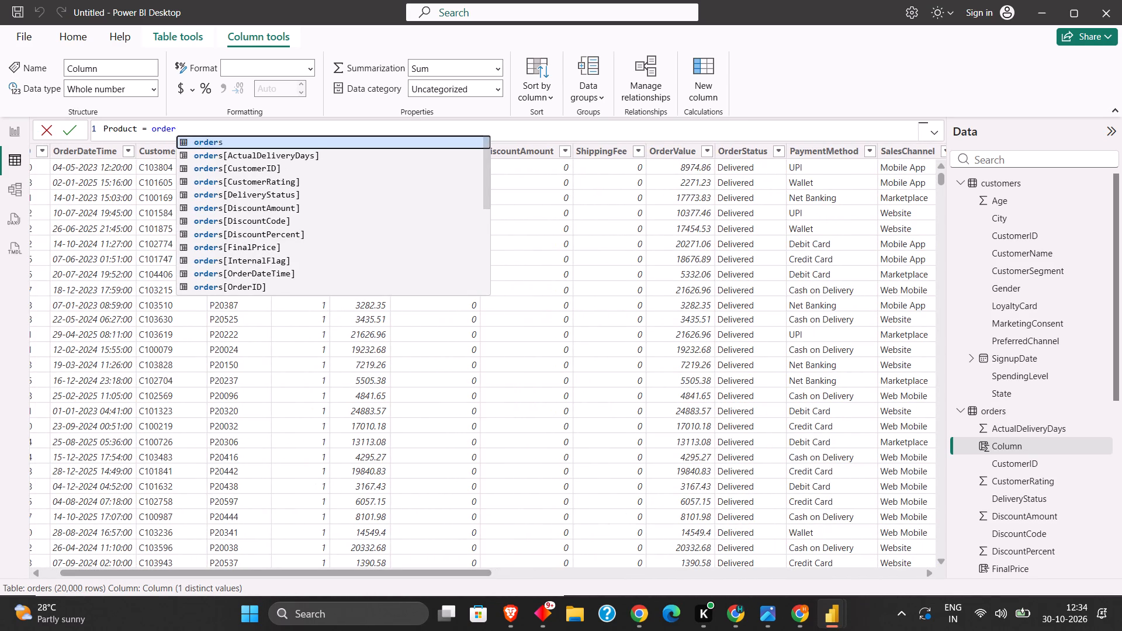
pyautogui.press('Down')
pyautogui.press('Down')
pyautogui.press('Down')
pyautogui.press('Down')
pyautogui.press('Down')
pyautogui.press('Down')
pyautogui.press('Down')
pyautogui.press('Down')
pyautogui.press('Down')
pyautogui.press('Down')
pyautogui.press('Down')
pyautogui.press('Down')
pyautogui.press('Down')
pyautogui.press('Down')
pyautogui.press('Down')
pyautogui.press('Down')
pyautogui.press('Down')
pyautogui.press('Down')
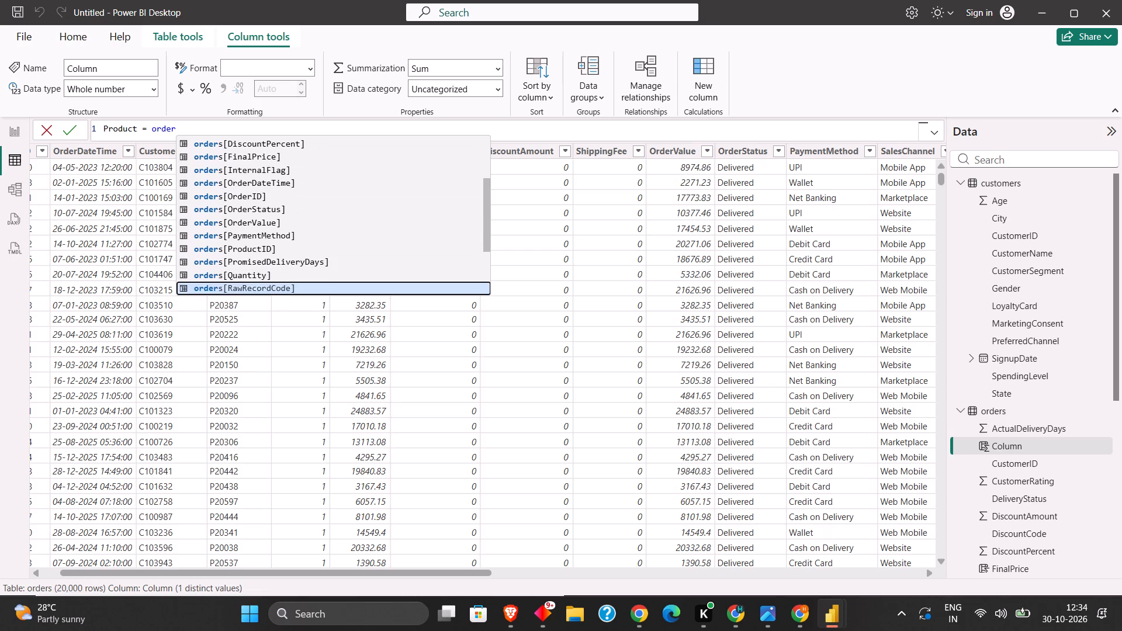
pyautogui.press('Up')
pyautogui.press('Return')
pyautogui.press('space')
pyautogui.write('*')
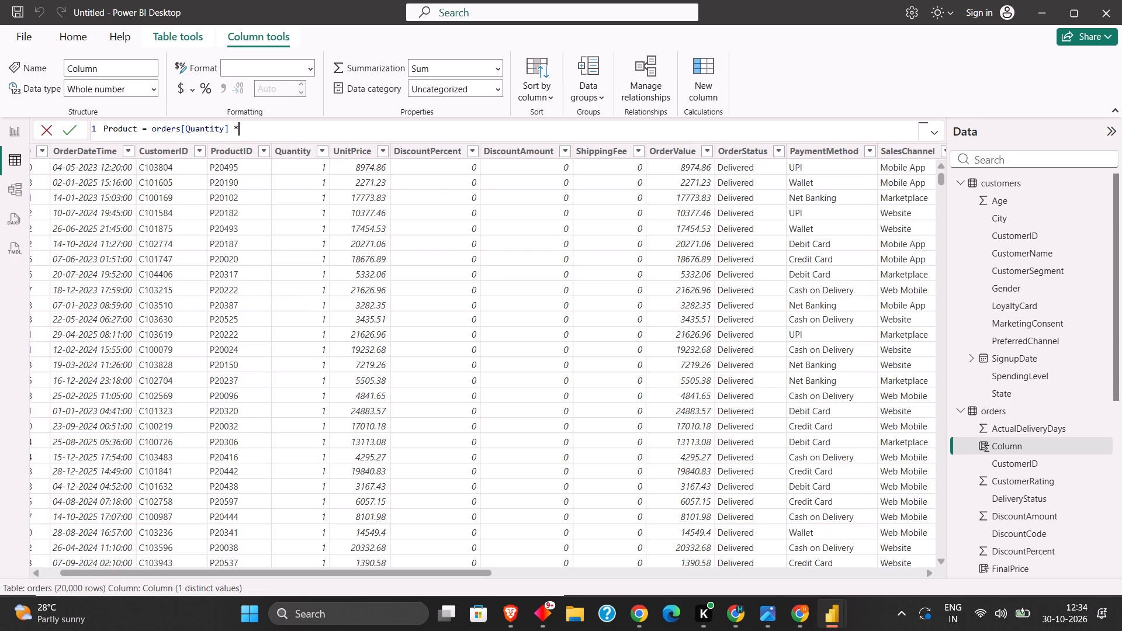
# Complete the Product formula with orders[UnitPrice] as the second factor and commit it.
pyautogui.press('space')
pyautogui.write('orders')
pyautogui.press('Down')
pyautogui.press('Down')
pyautogui.press('Down')
pyautogui.press('Down')
pyautogui.press('Down')
pyautogui.press('Down')
pyautogui.press('Down')
pyautogui.press('Down')
pyautogui.press('Down')
pyautogui.press('Down')
pyautogui.press('Down')
pyautogui.press('Down')
pyautogui.press('Down')
pyautogui.press('Down')
pyautogui.press('Down')
pyautogui.press('Down')
pyautogui.press('Down')
pyautogui.press('Down')
pyautogui.press('Down')
pyautogui.press('Down')
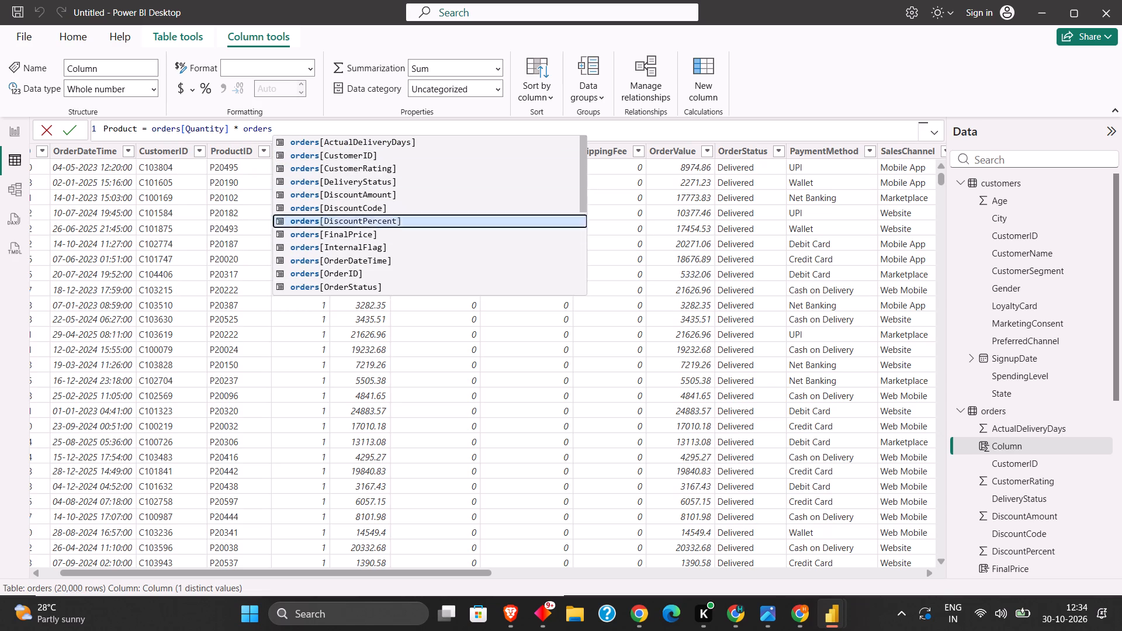
pyautogui.press('Up')
pyautogui.press('Up')
pyautogui.press('Up')
pyautogui.press('Up')
pyautogui.press('Up')
pyautogui.press('Up')
pyautogui.press('Up')
pyautogui.press('Up')
pyautogui.press('Up')
pyautogui.press('Up')
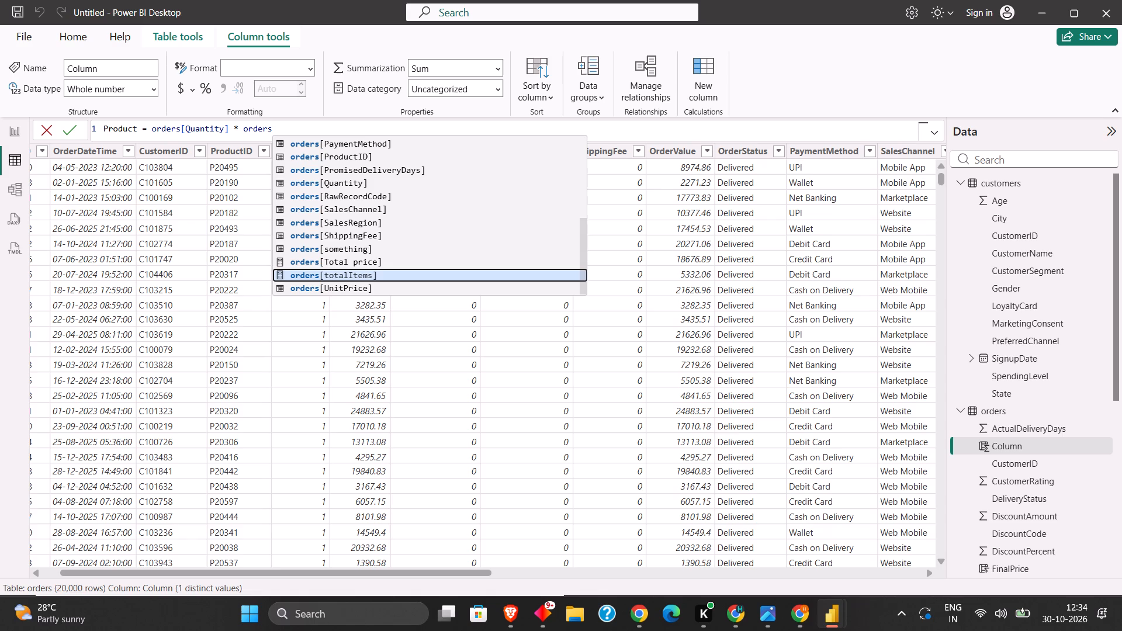
pyautogui.press('Down')
pyautogui.press('Return')
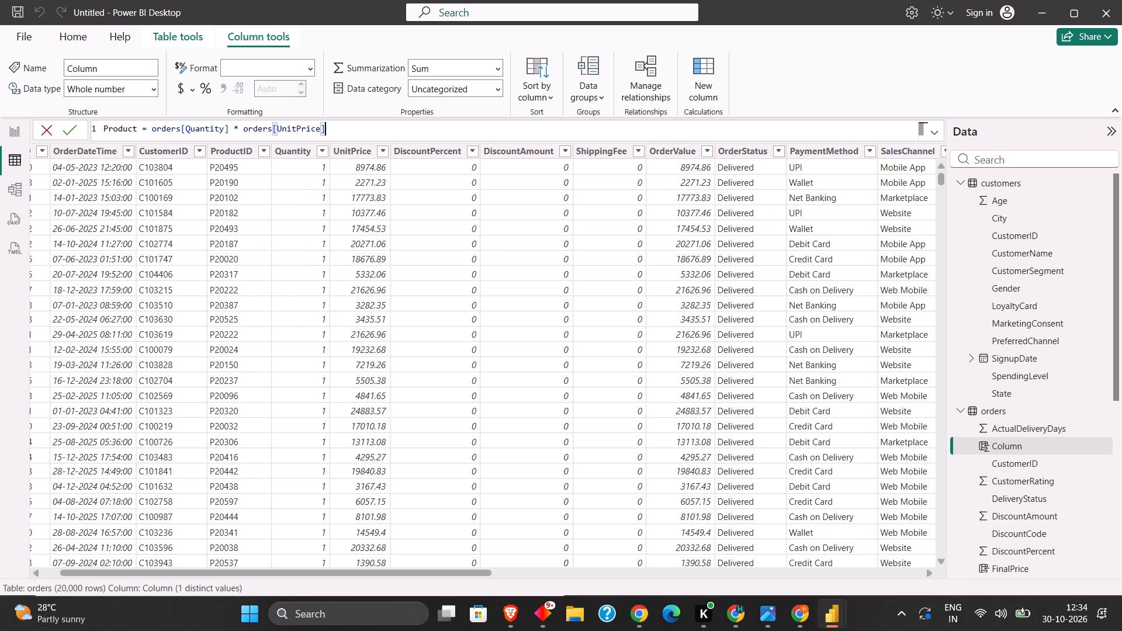
pyautogui.press('Return')
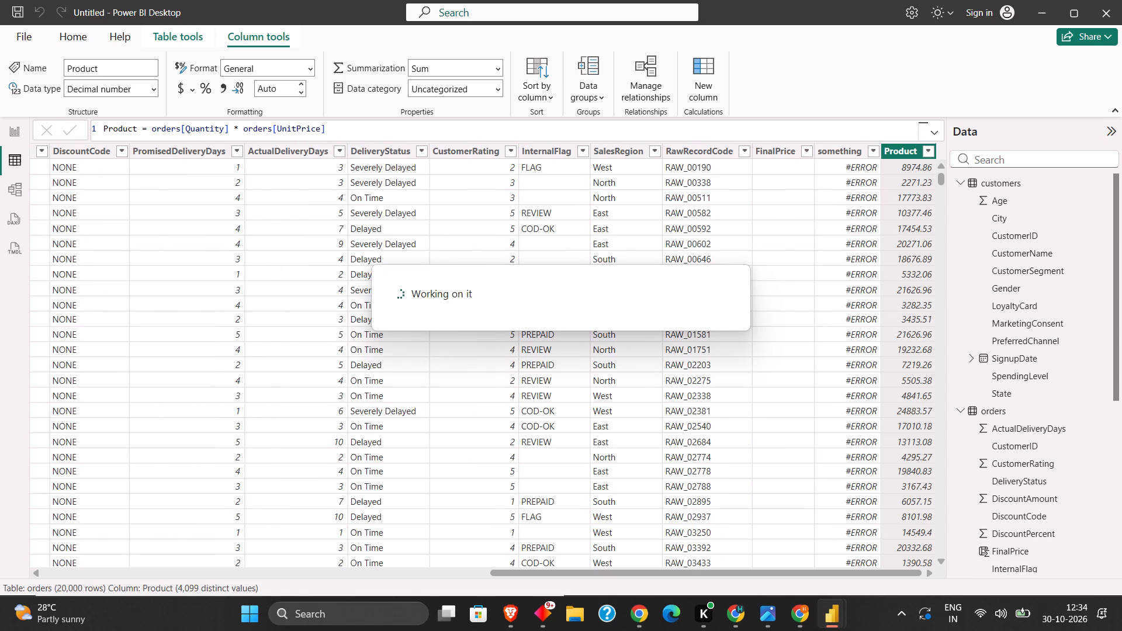
# Examine the calculated values of the Product column across the orders table's rows.
pyautogui.scroll(-11, 846, 234)
pyautogui.scroll(1, 846, 236)
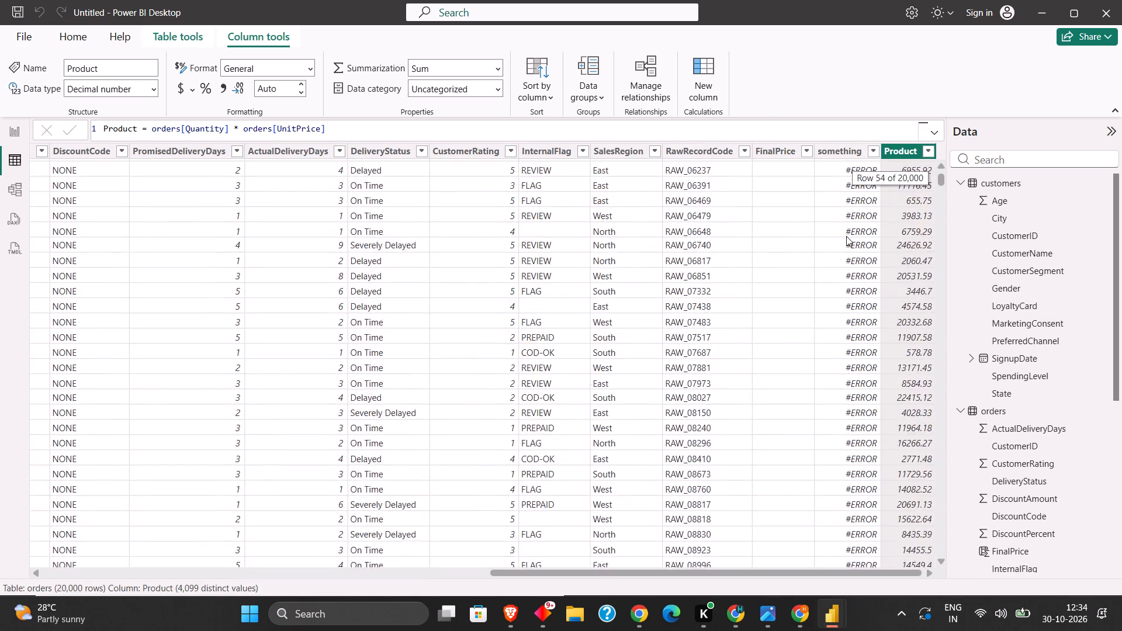
pyautogui.scroll(-3, 846, 236)
pyautogui.scroll(1, 846, 237)
pyautogui.scroll(-3, 846, 237)
pyautogui.moveTo(937, 181); pyautogui.dragTo(937, 299)
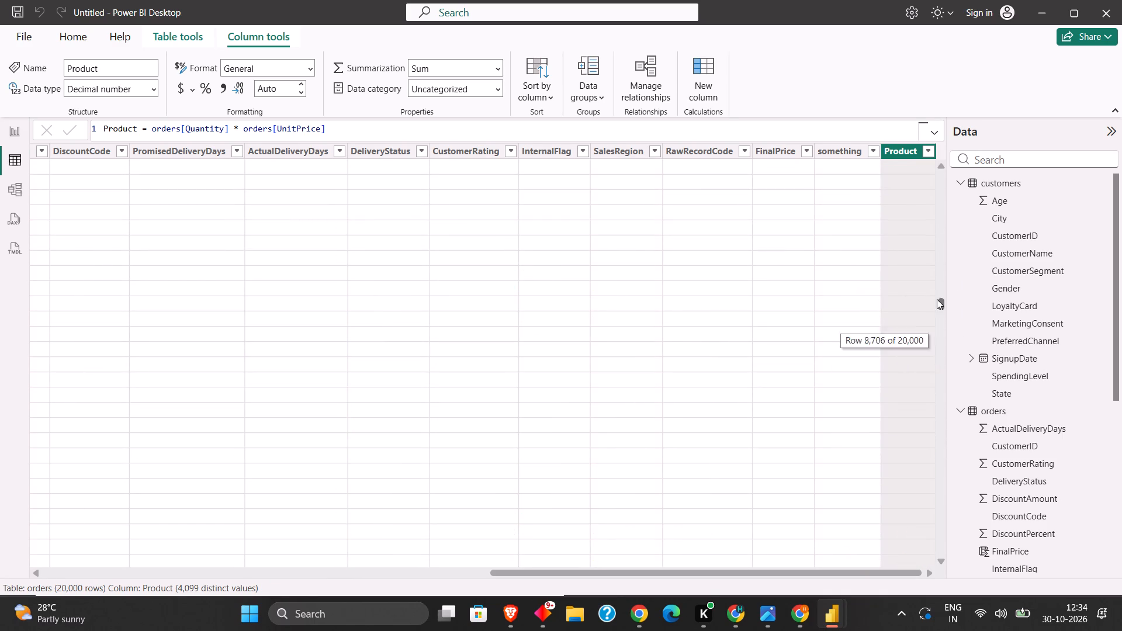
pyautogui.moveTo(937, 299); pyautogui.dragTo(958, 177)
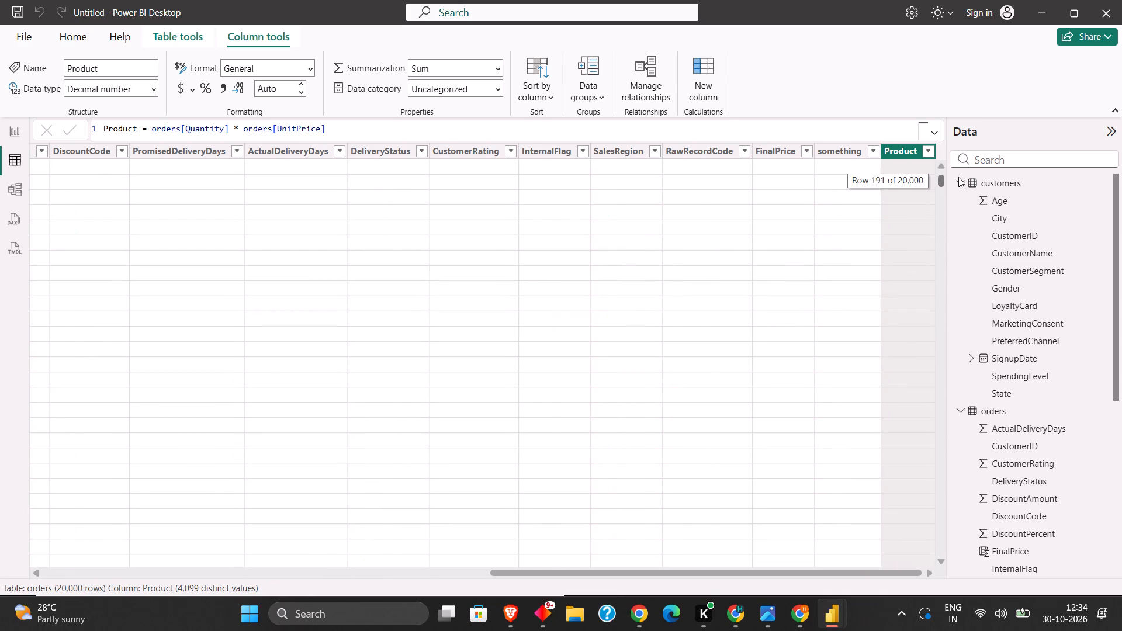
pyautogui.moveTo(958, 177); pyautogui.dragTo(961, 169)
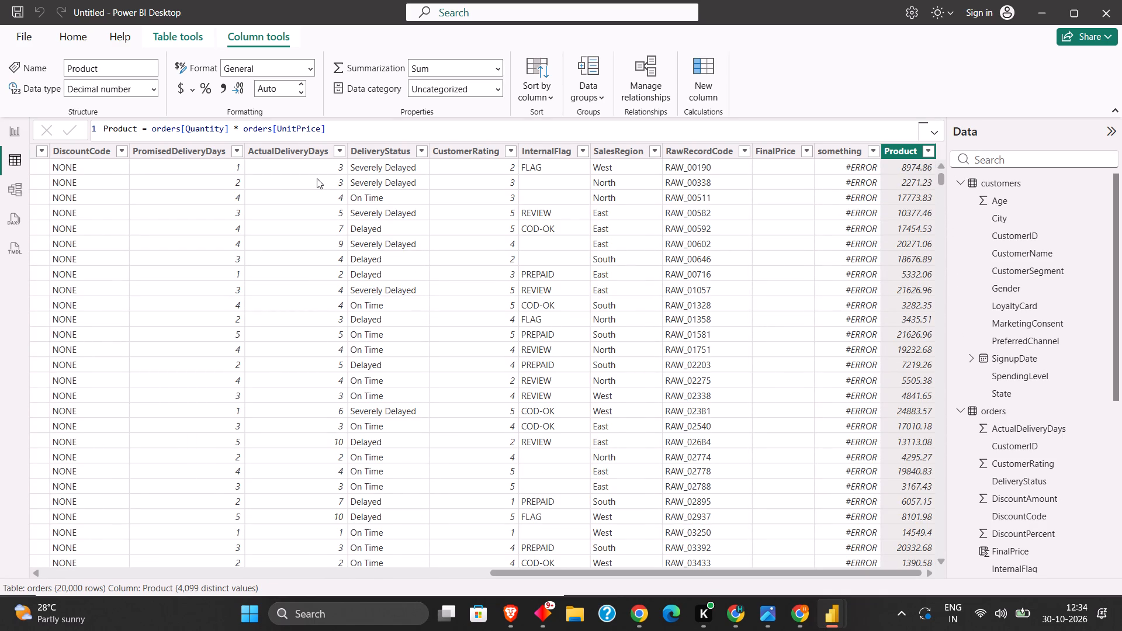
pyautogui.scroll(-1, 624, 278)
pyautogui.scroll(11, 627, 278)
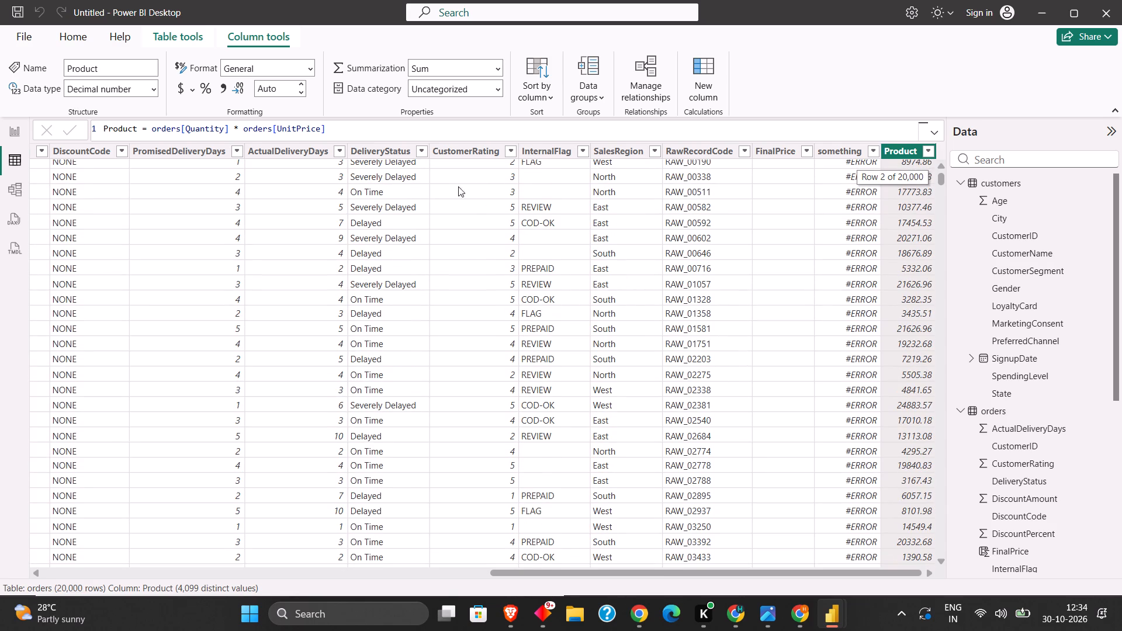
# Reopen the Product column's formula for editing and select the UnitPrice column name in its last reference.
pyautogui.click(299, 135)
pyautogui.click(324, 130)
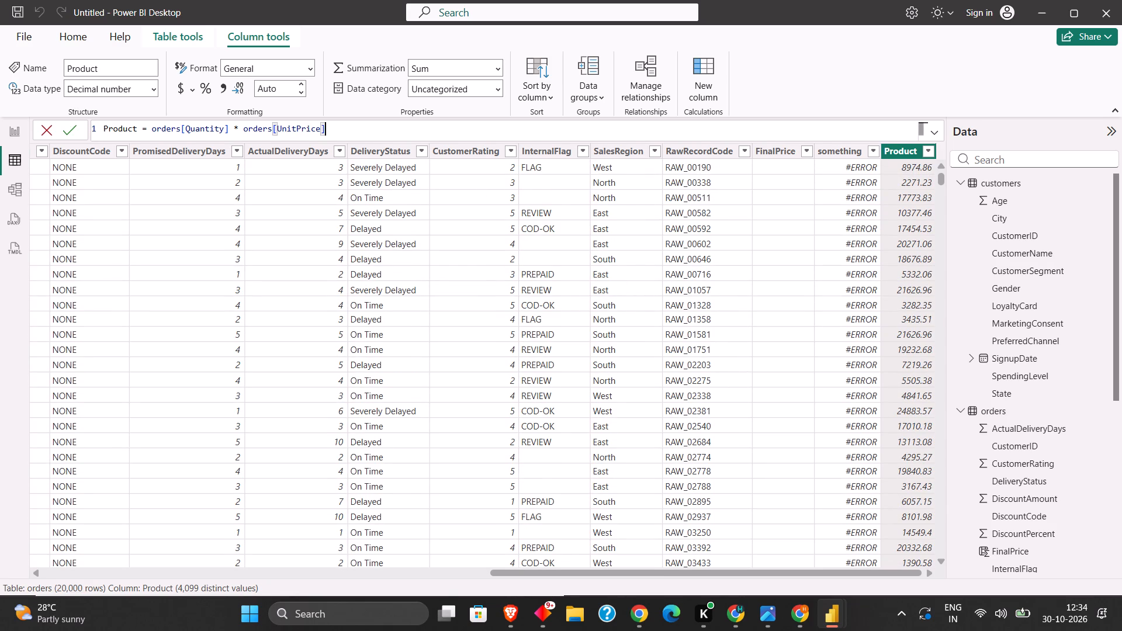
pyautogui.moveTo(329, 129); pyautogui.dragTo(279, 121)
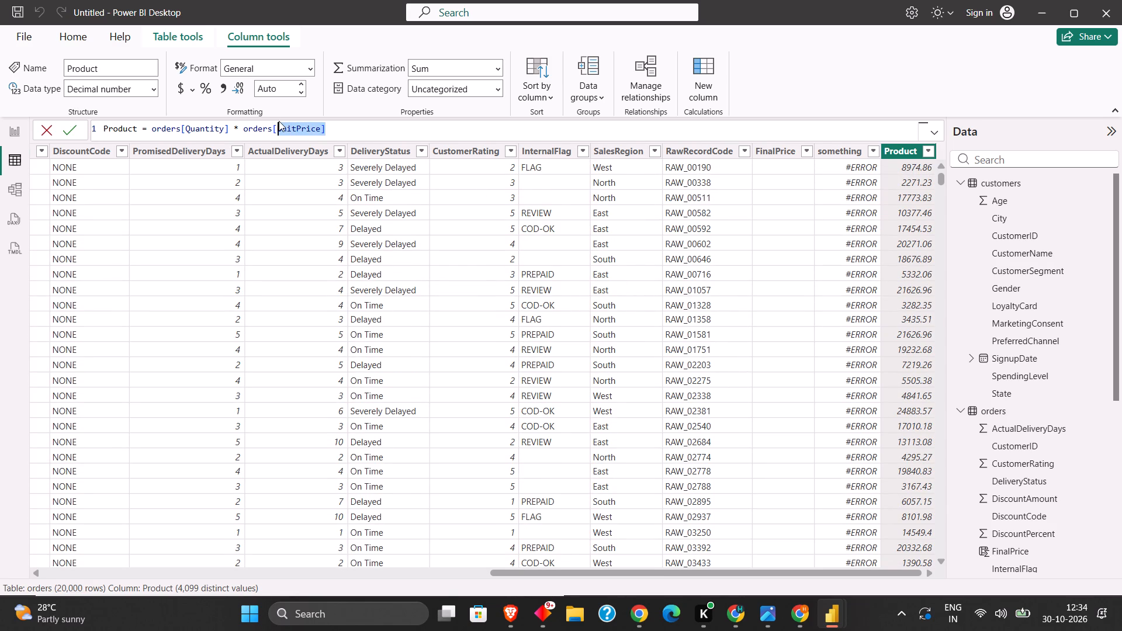
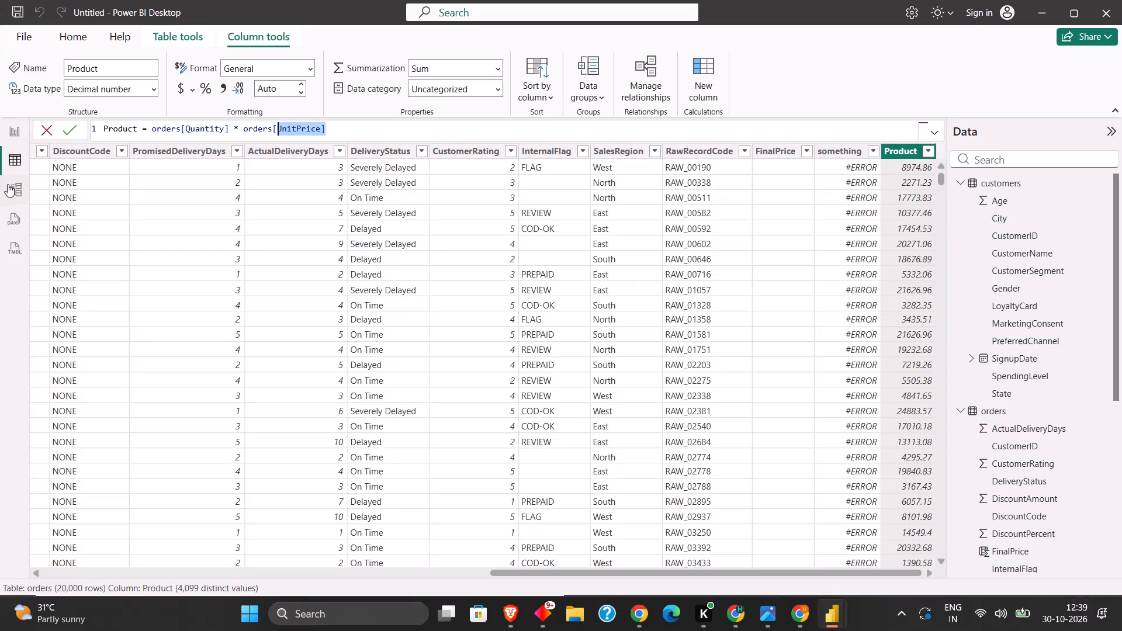
# Open the data model diagram and inspect the properties of the relationship between the orders and customers tables.
pyautogui.click(7, 188)
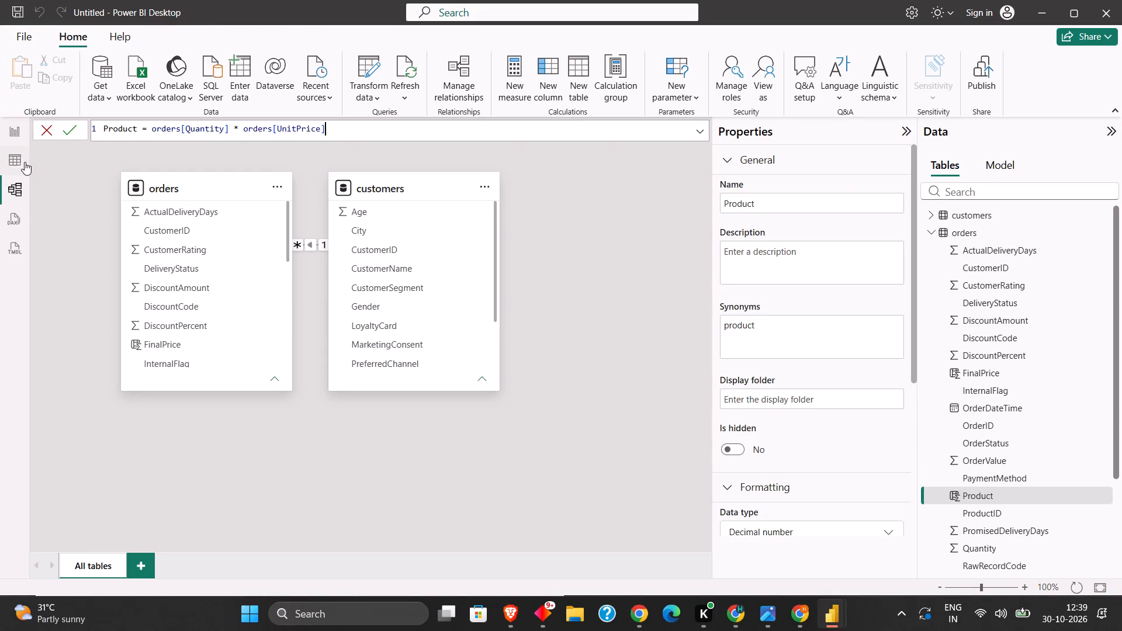
pyautogui.click(7, 186)
pyautogui.click(308, 243)
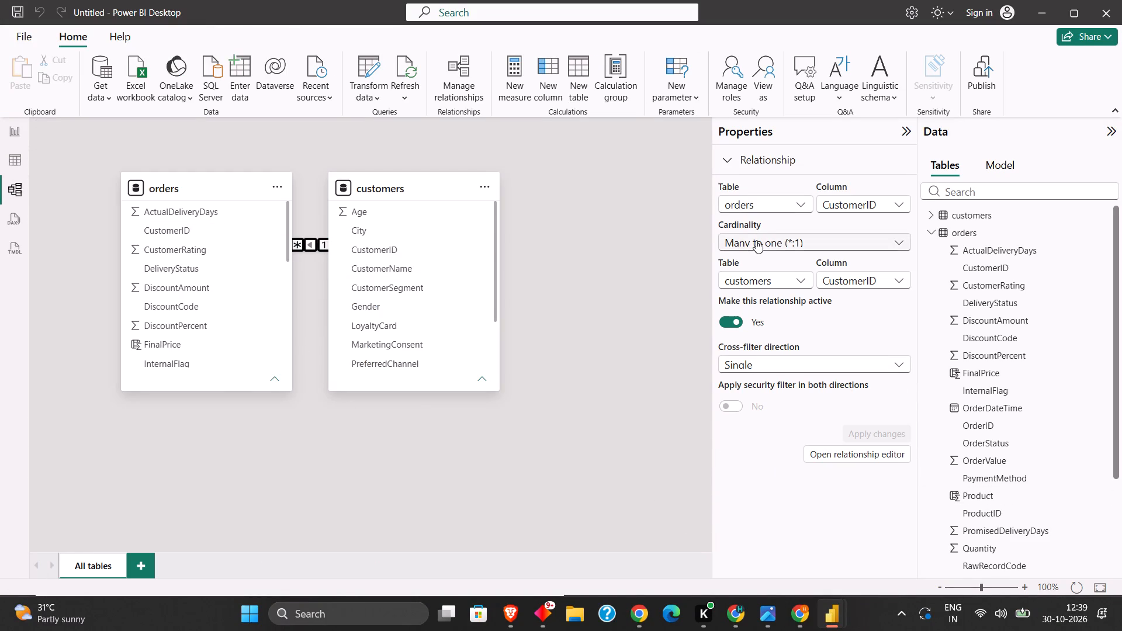
# Move the customers table card away from the orders card, lower in the diagram, so the relationship line is exposed.
pyautogui.moveTo(414, 184); pyautogui.dragTo(414, 195)
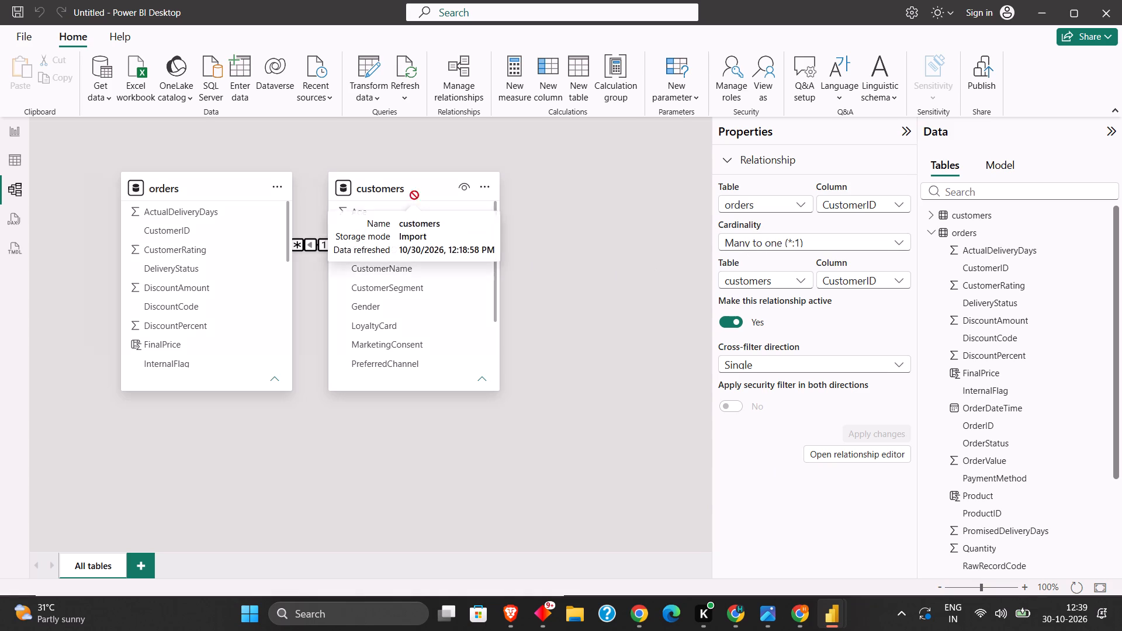
pyautogui.moveTo(414, 195); pyautogui.dragTo(588, 294)
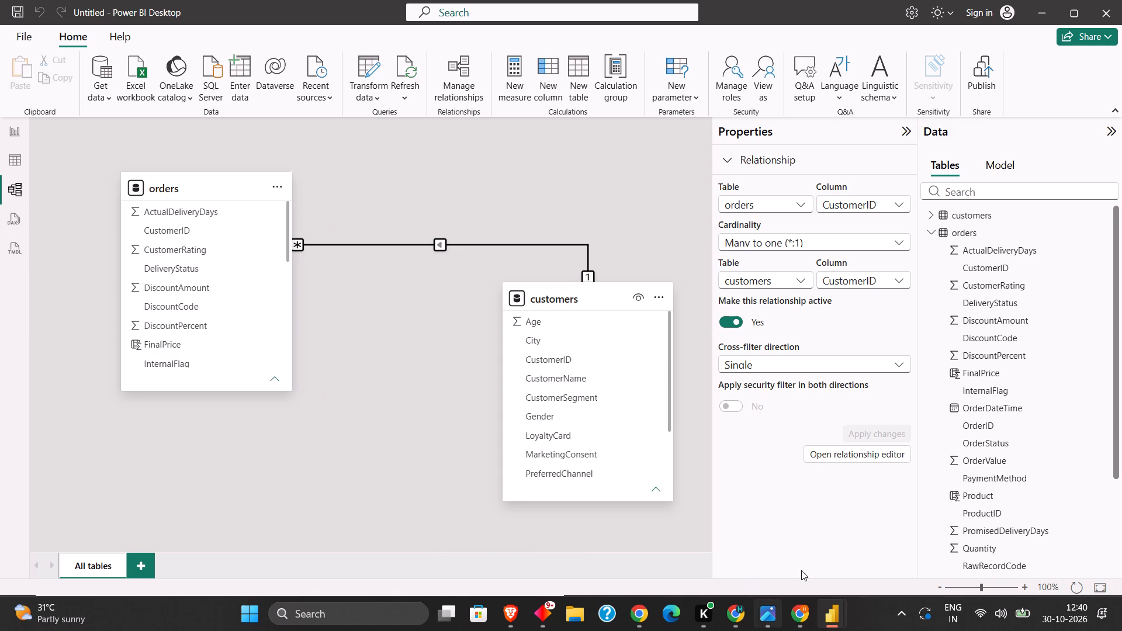
pyautogui.click(557, 386)
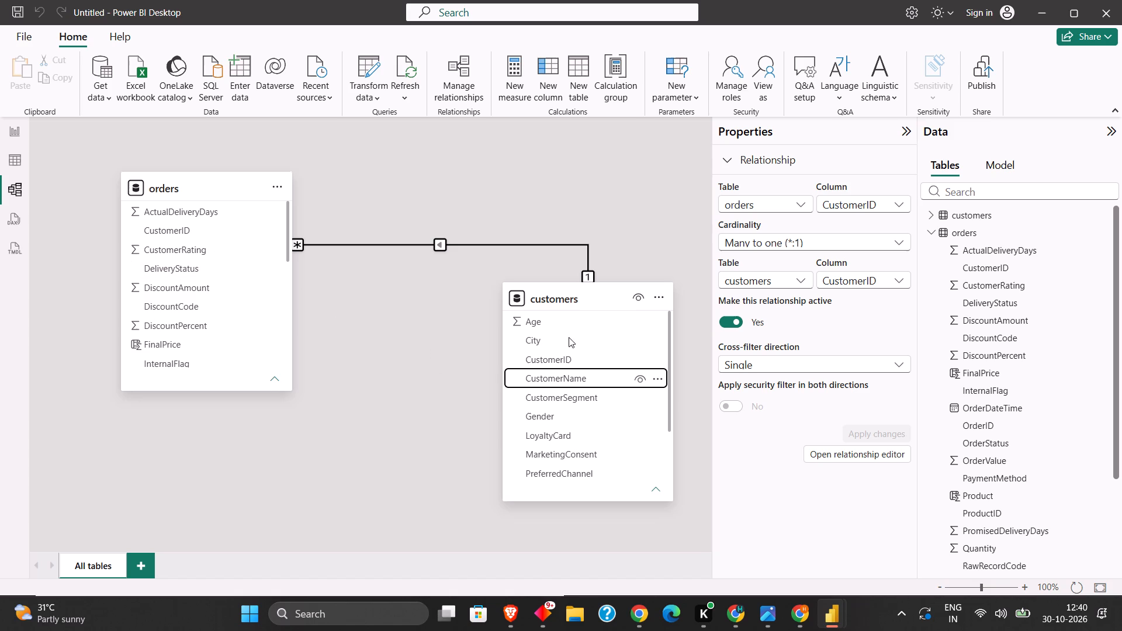
# Delete the CustomerID relationship between the orders and customers tables.
pyautogui.rightClick(580, 238)
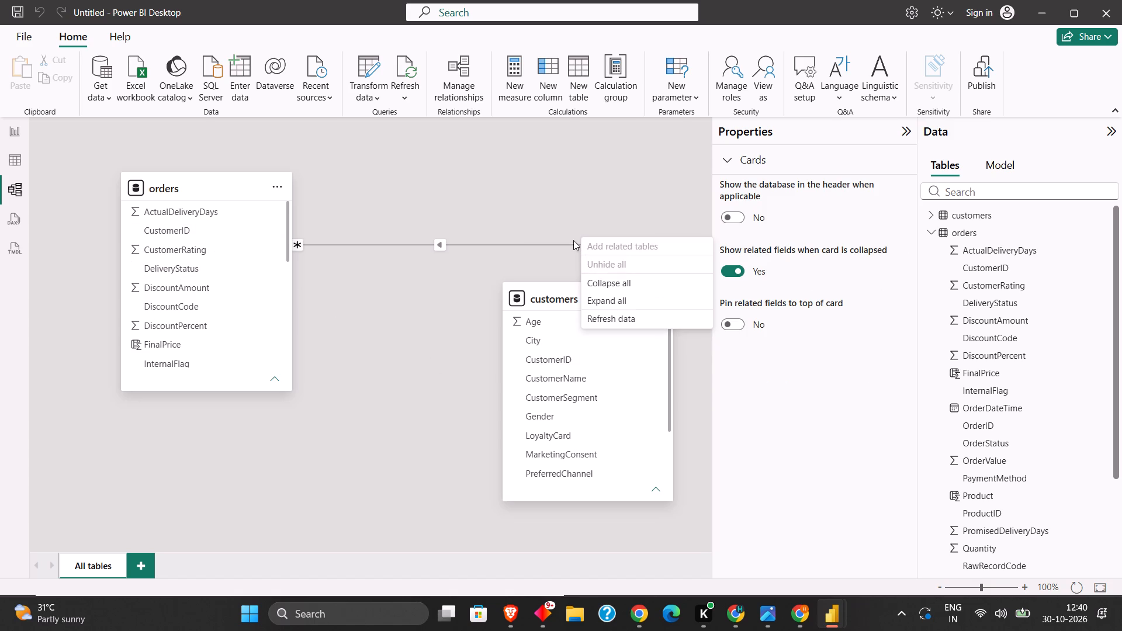
pyautogui.rightClick(569, 244)
pyautogui.click(561, 245)
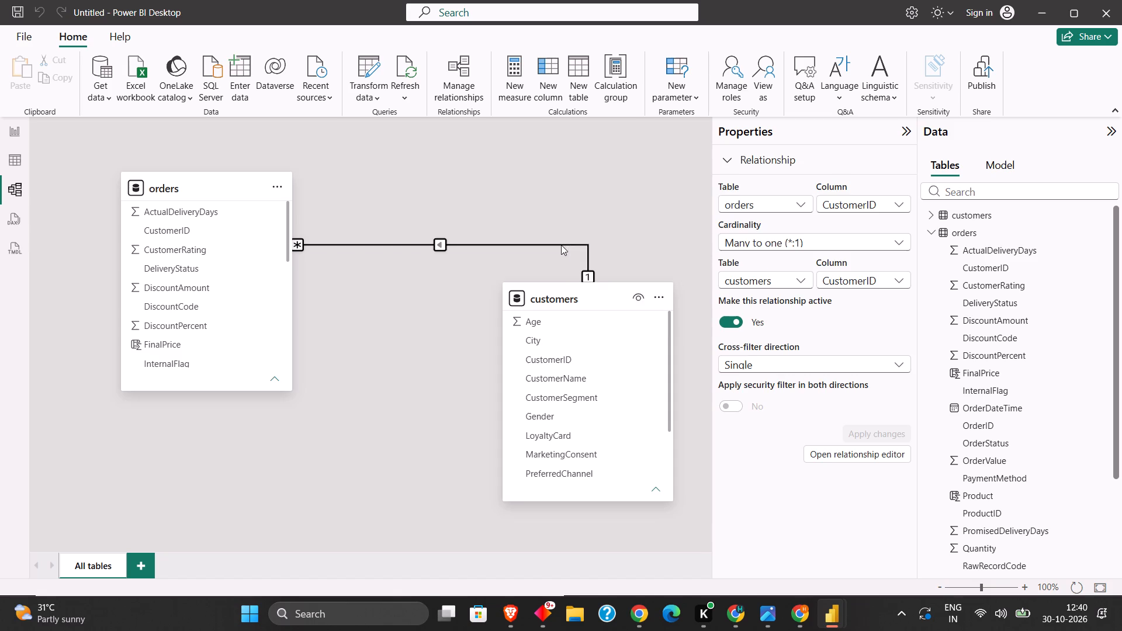
pyautogui.rightClick(565, 249)
pyautogui.click(590, 254)
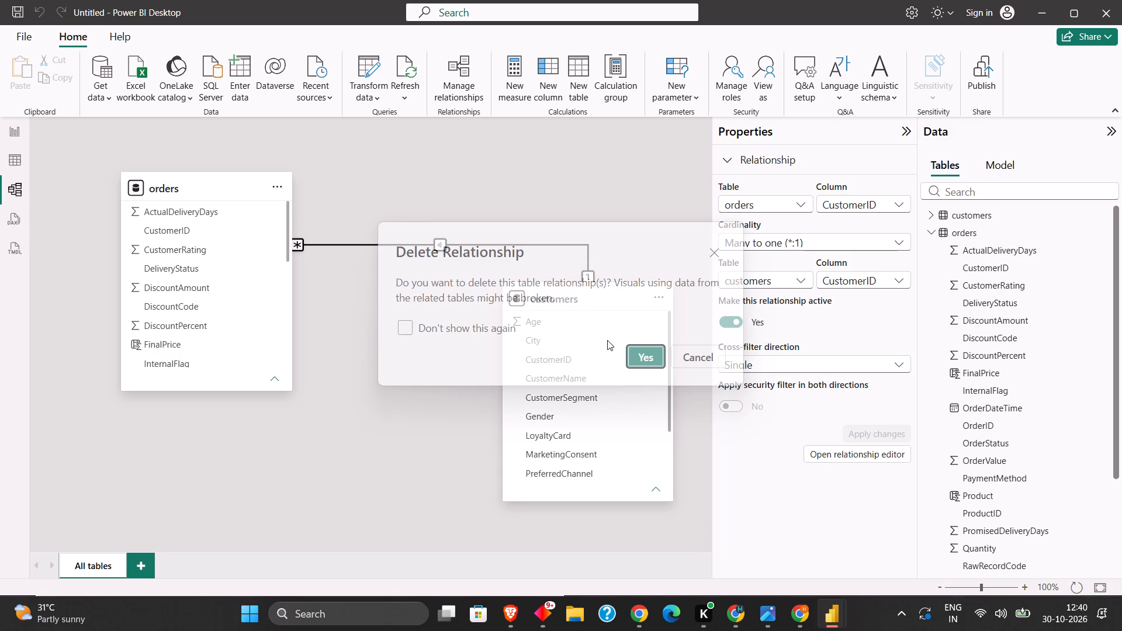
pyautogui.moveTo(613, 346); pyautogui.dragTo(618, 344)
pyautogui.click(631, 356)
# Create an active one-to-many relationship from customers CustomerID to orders CustomerID with single cross-filter direction, and save it.
pyautogui.click(566, 356)
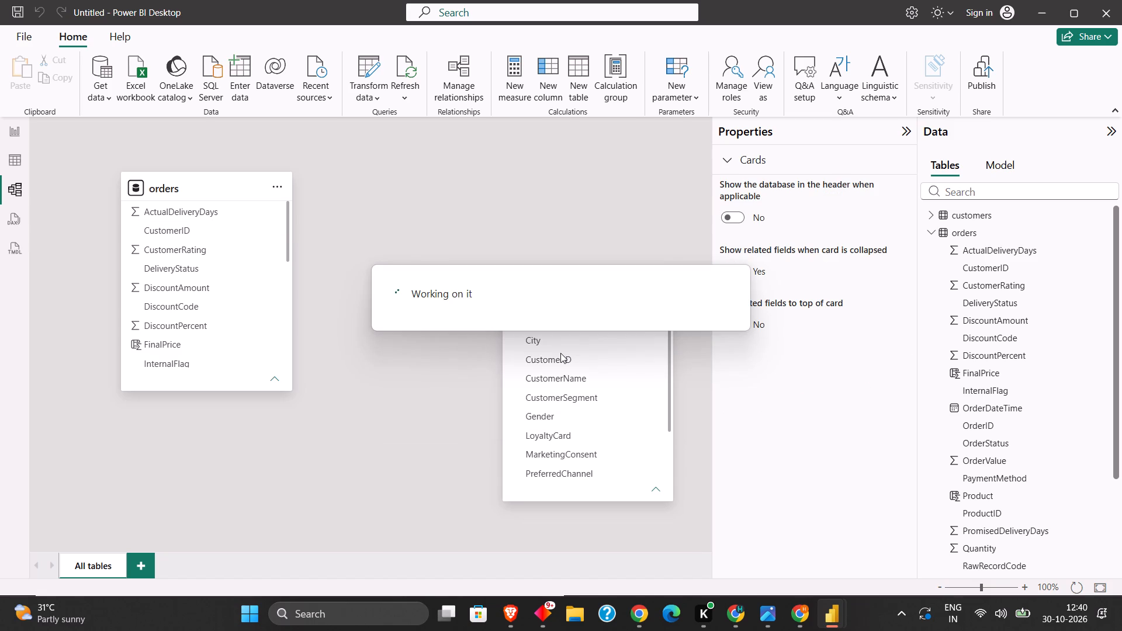
pyautogui.moveTo(559, 355); pyautogui.dragTo(309, 296)
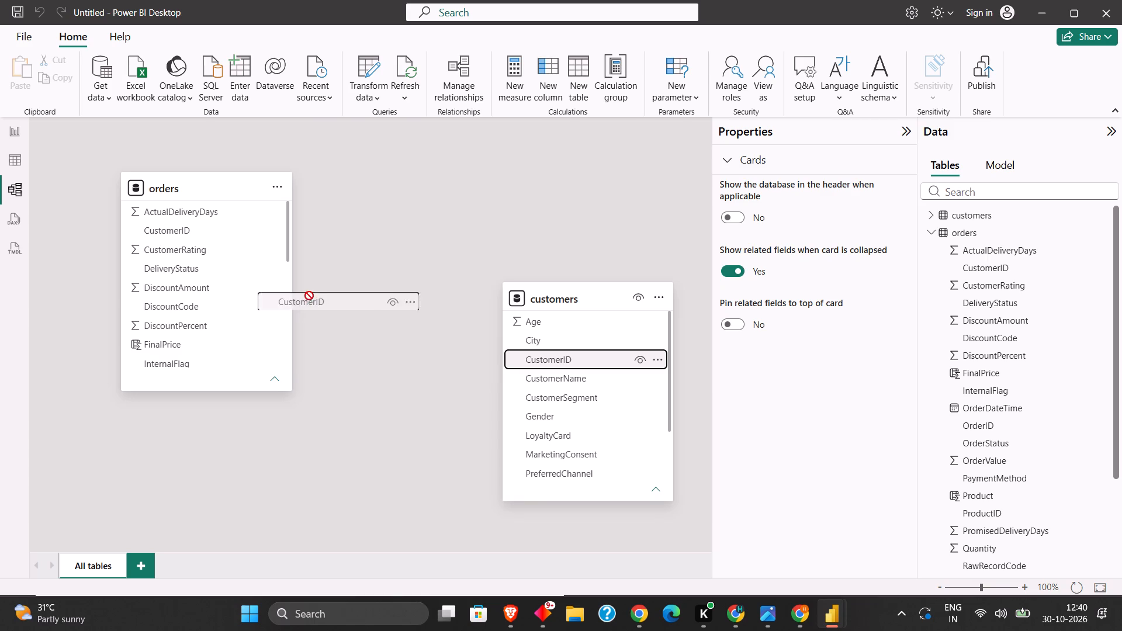
pyautogui.moveTo(309, 296); pyautogui.dragTo(207, 234)
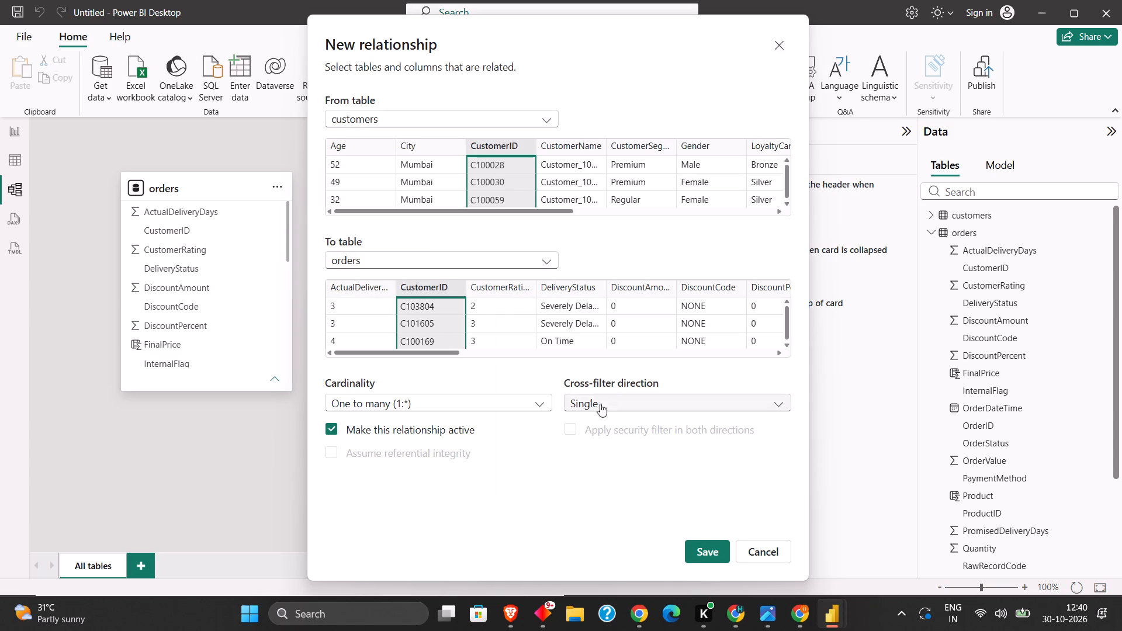
pyautogui.click(690, 542)
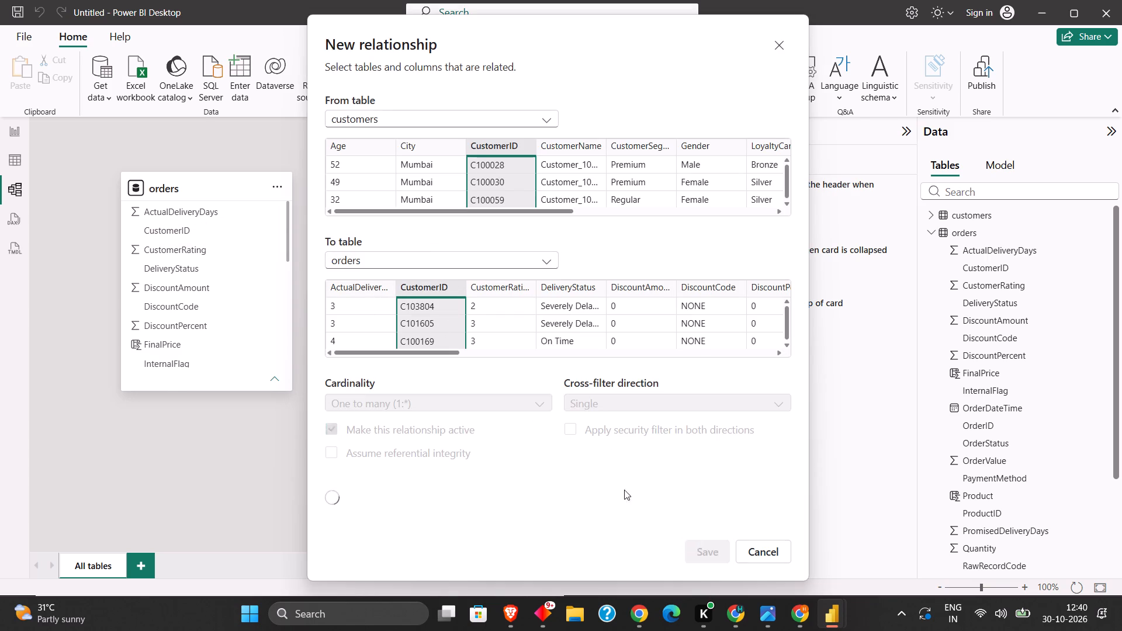
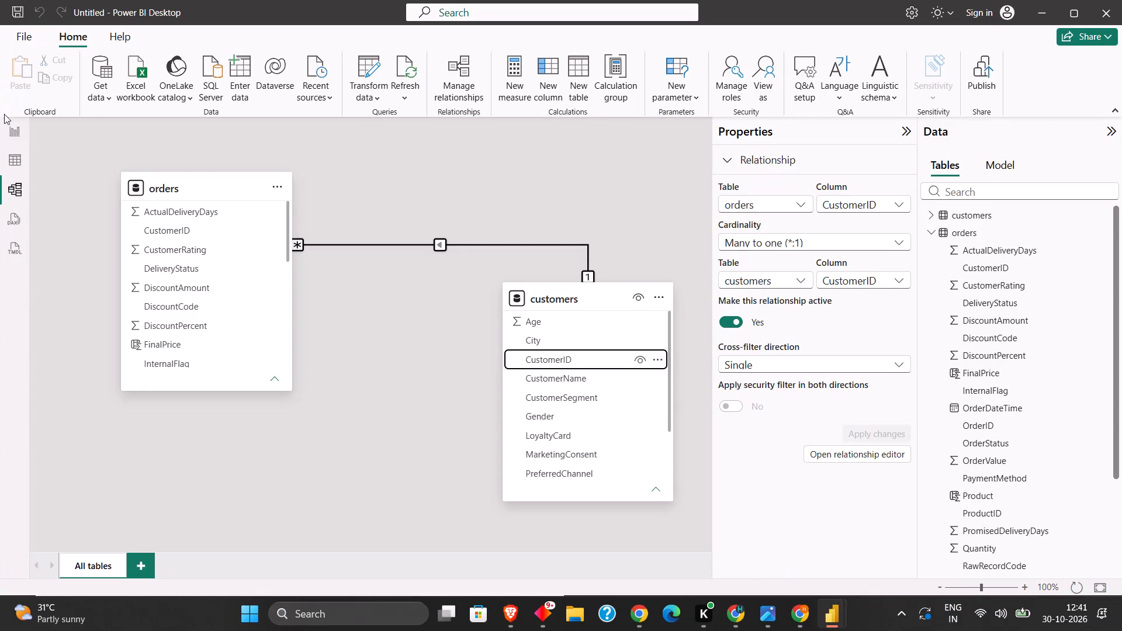
# Add a stacked bar chart to report Page 1 with orders DiscountPercent and DiscountAmount as its X-axis values.
pyautogui.click(17, 124)
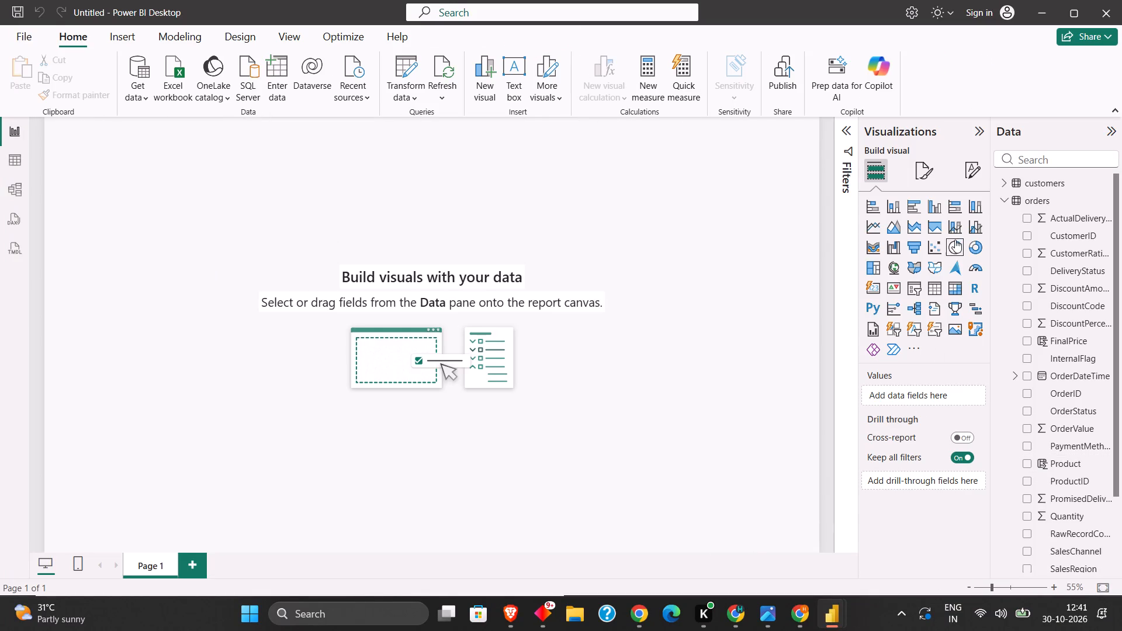
pyautogui.click(881, 209)
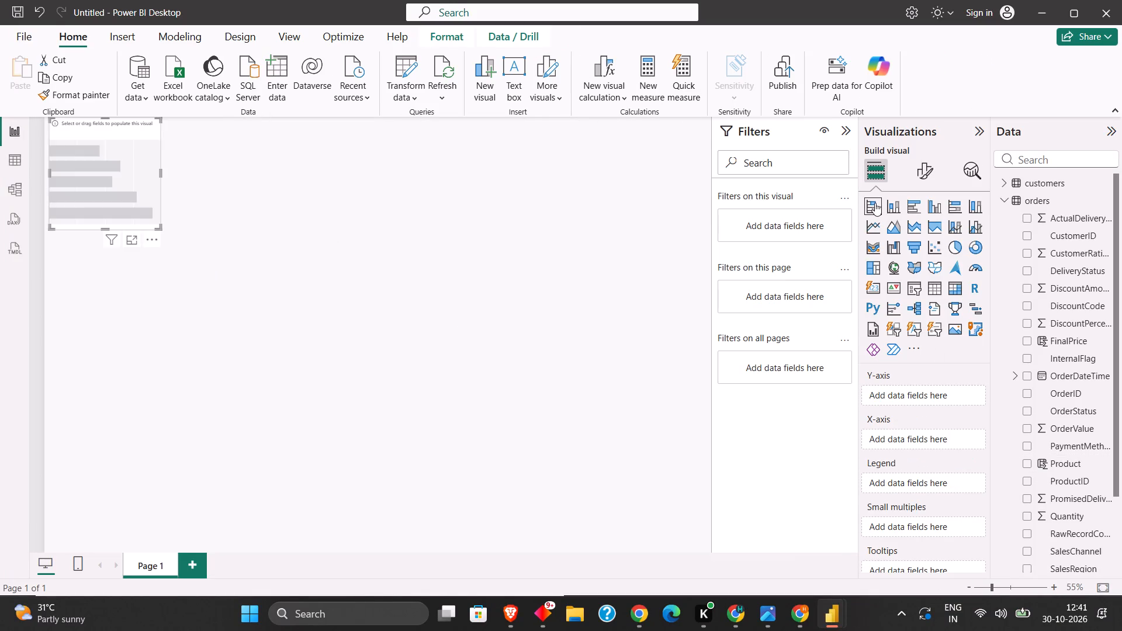
pyautogui.moveTo(1043, 316); pyautogui.dragTo(104, 74)
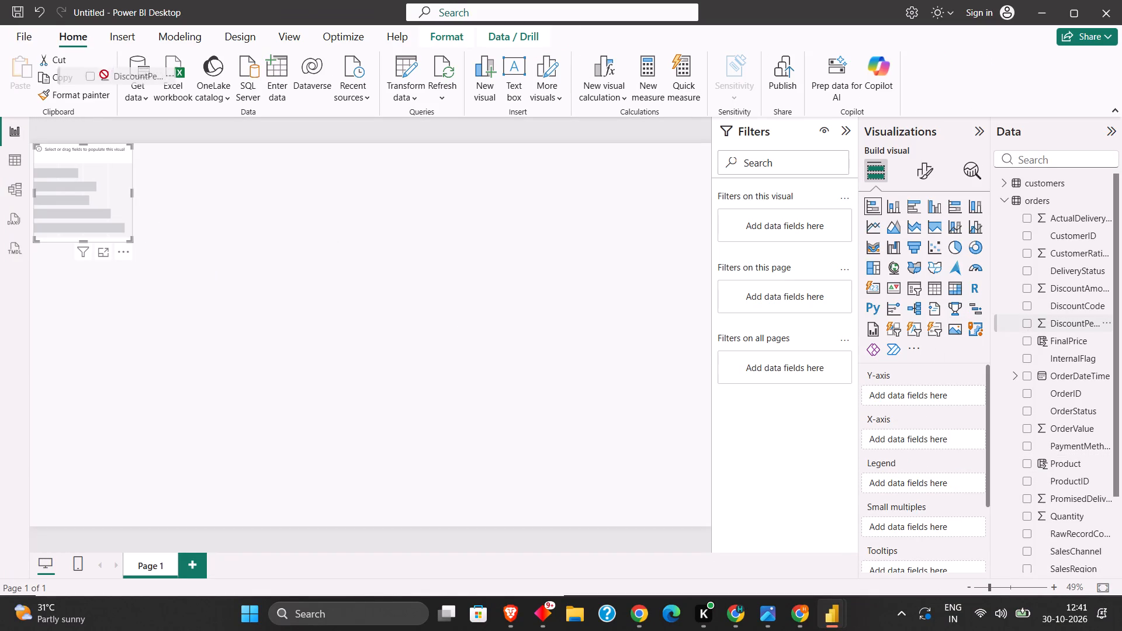
pyautogui.moveTo(104, 74); pyautogui.dragTo(93, 207)
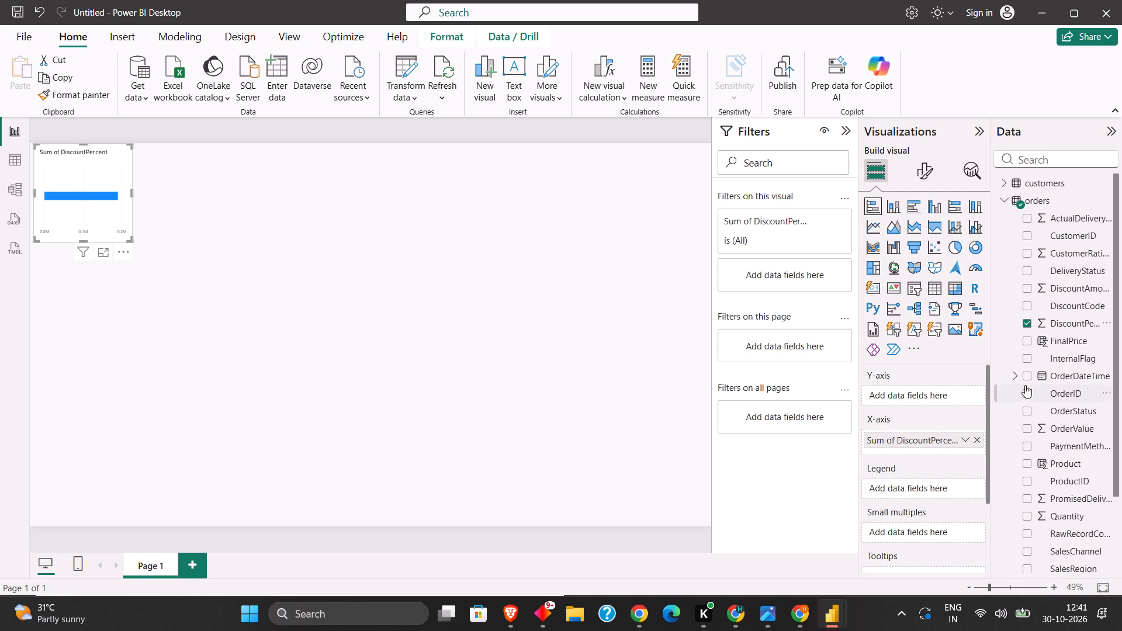
pyautogui.moveTo(1073, 294); pyautogui.dragTo(0, 64)
pyautogui.moveTo(0, 64); pyautogui.dragTo(85, 221)
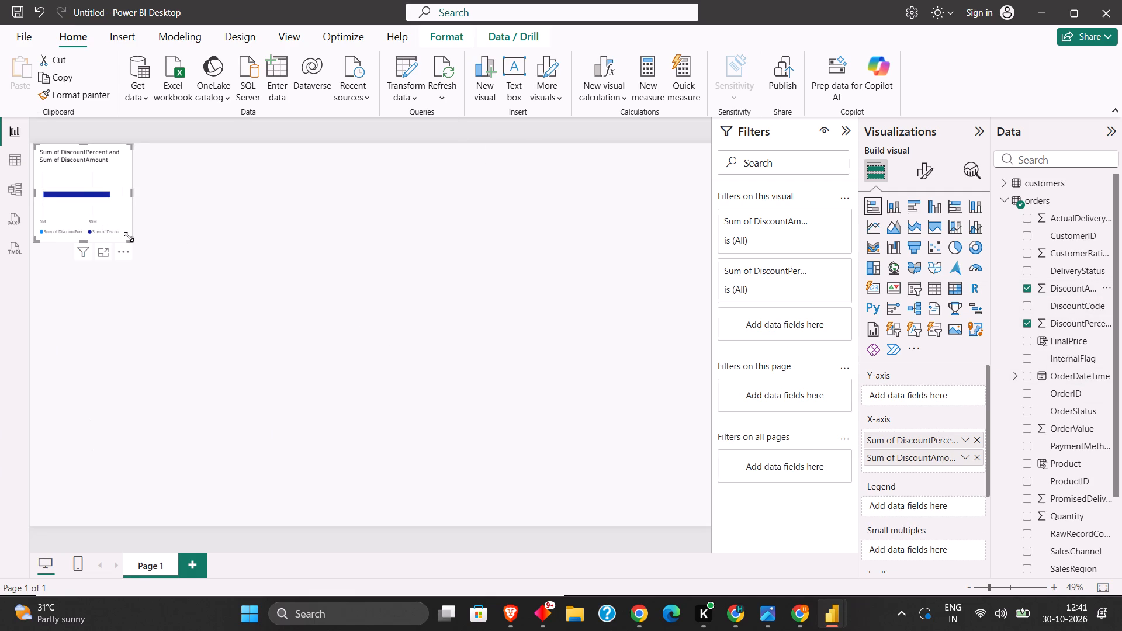
# Enlarge the bar chart from its lower corner so it fills most of the report page.
pyautogui.moveTo(129, 237); pyautogui.dragTo(526, 491)
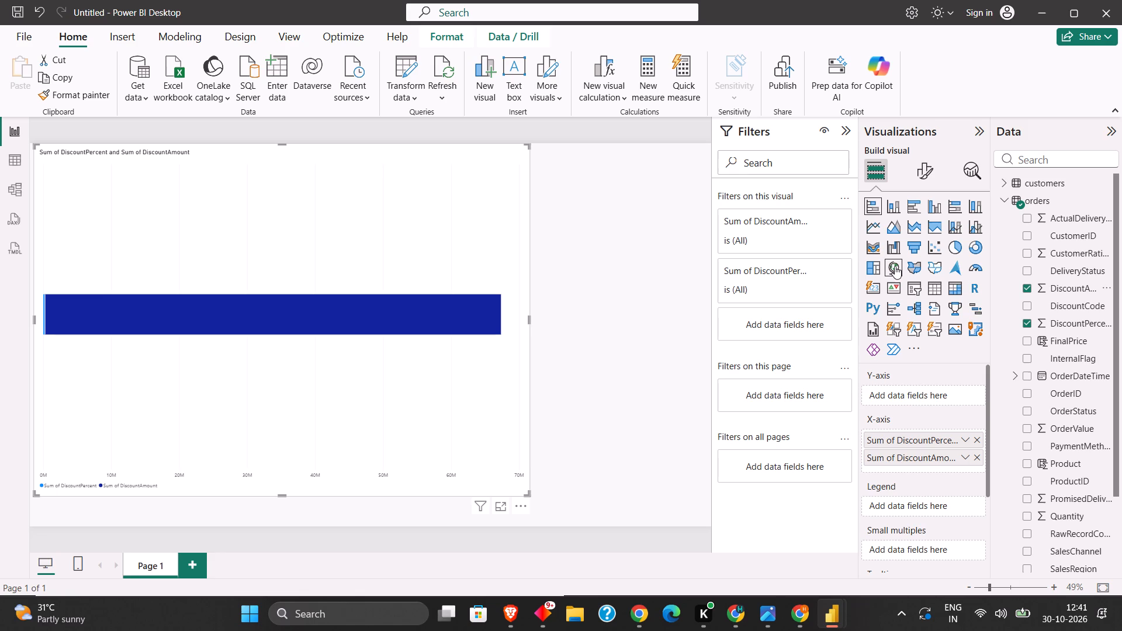